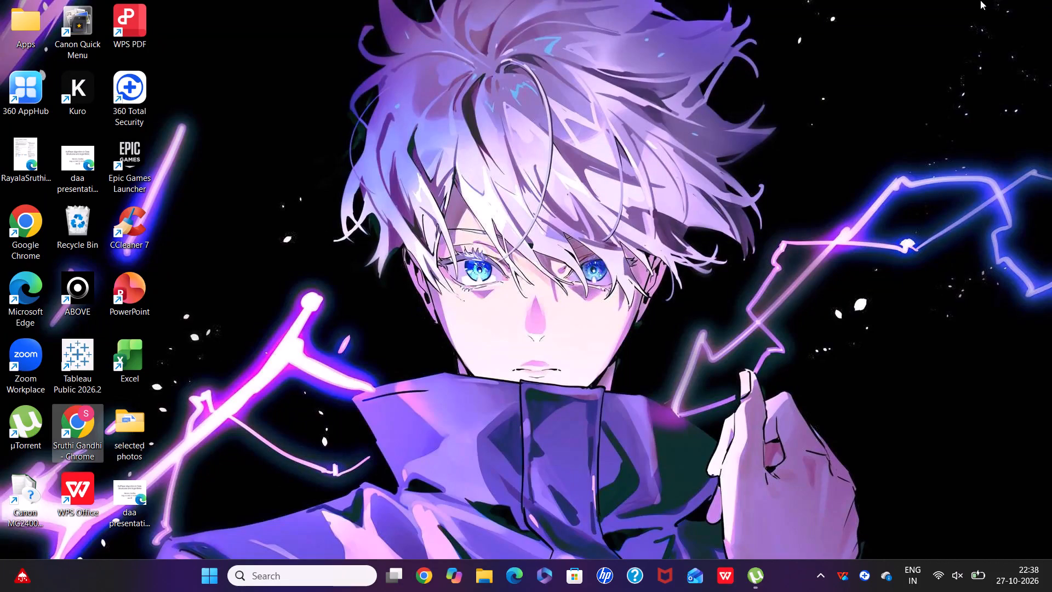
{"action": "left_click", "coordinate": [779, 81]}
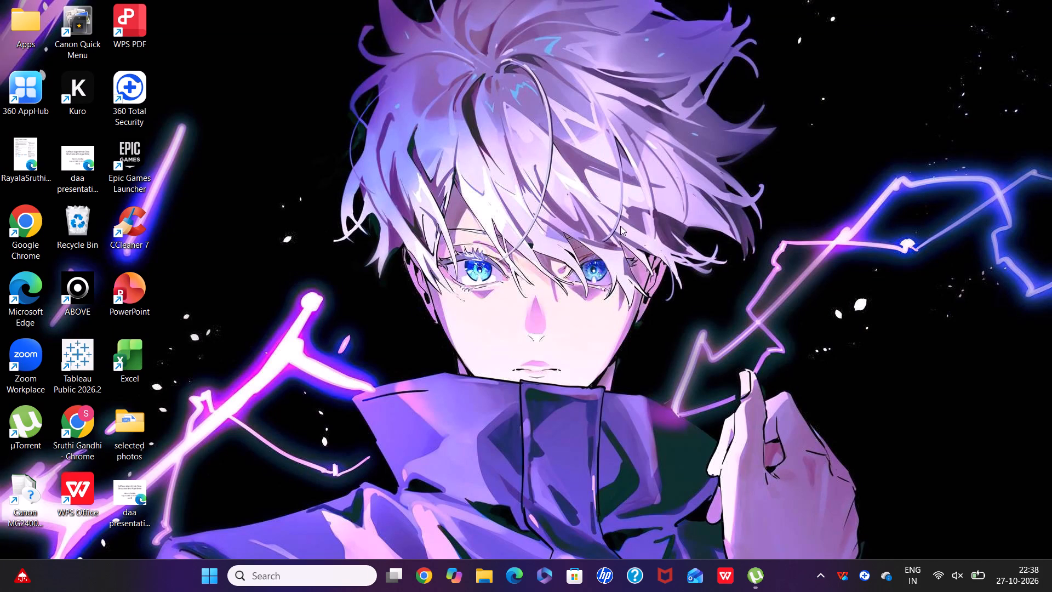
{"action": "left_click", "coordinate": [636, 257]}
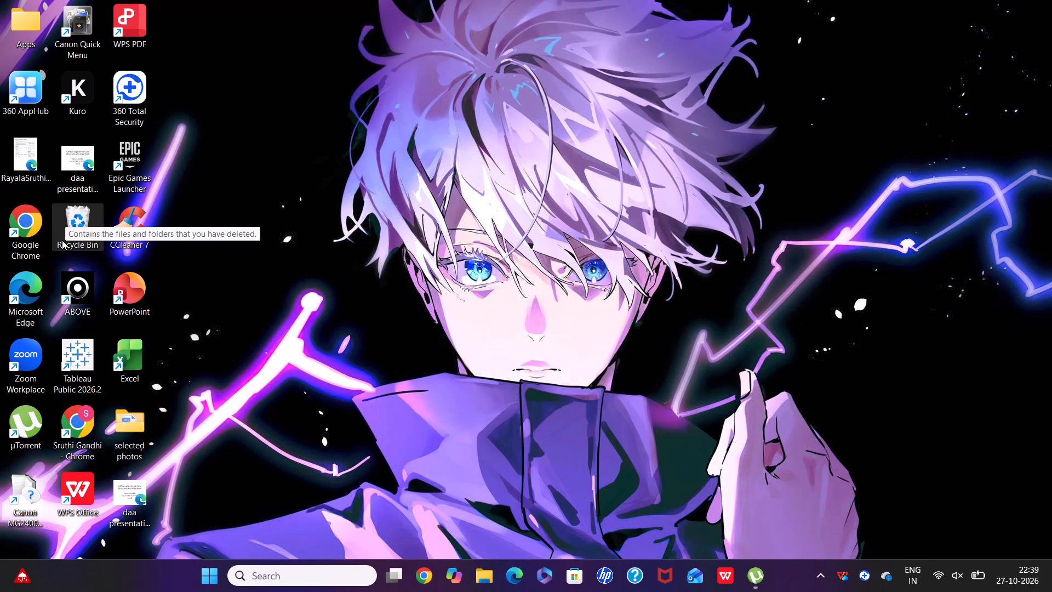
Launch Google Chrome from the desktop to bring up its profile chooser.
{"action": "left_click", "coordinate": [30, 223]}
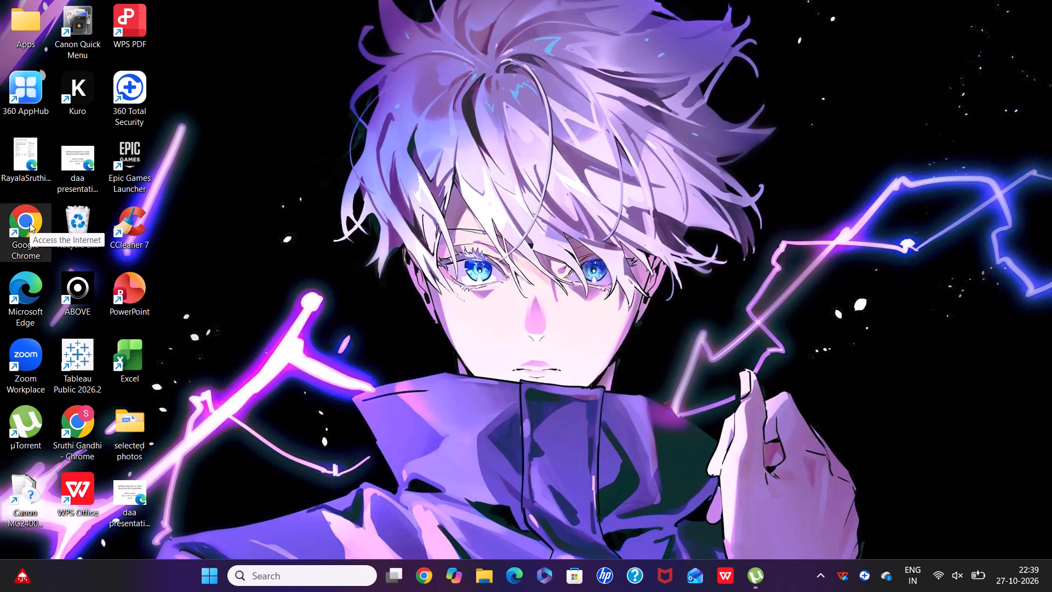
{"action": "double_click", "coordinate": [30, 223]}
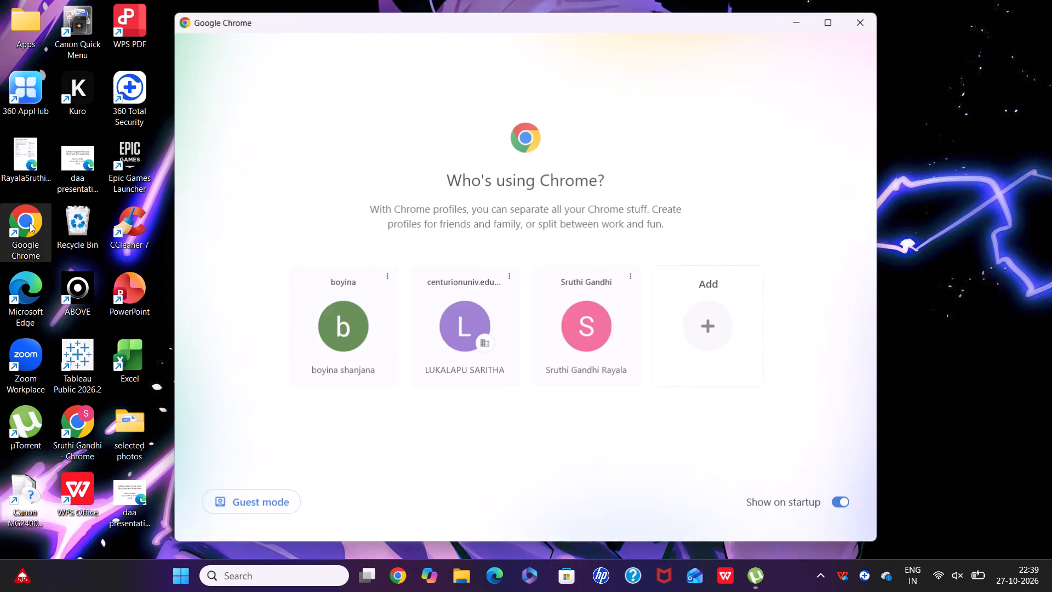
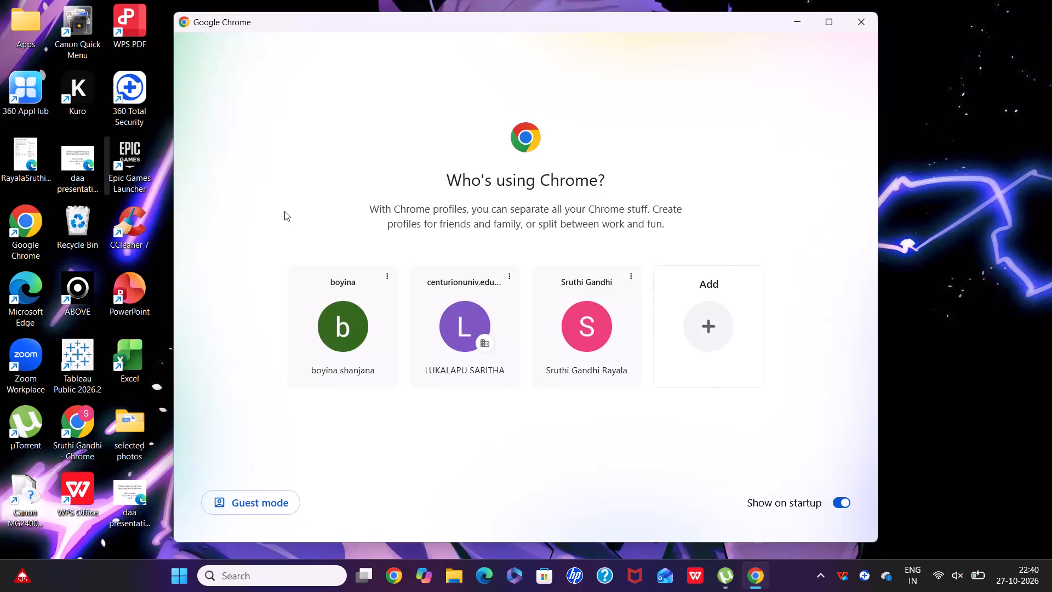
Open a browser window with the personal profile that has the pink S avatar.
{"action": "left_click", "coordinate": [583, 314]}
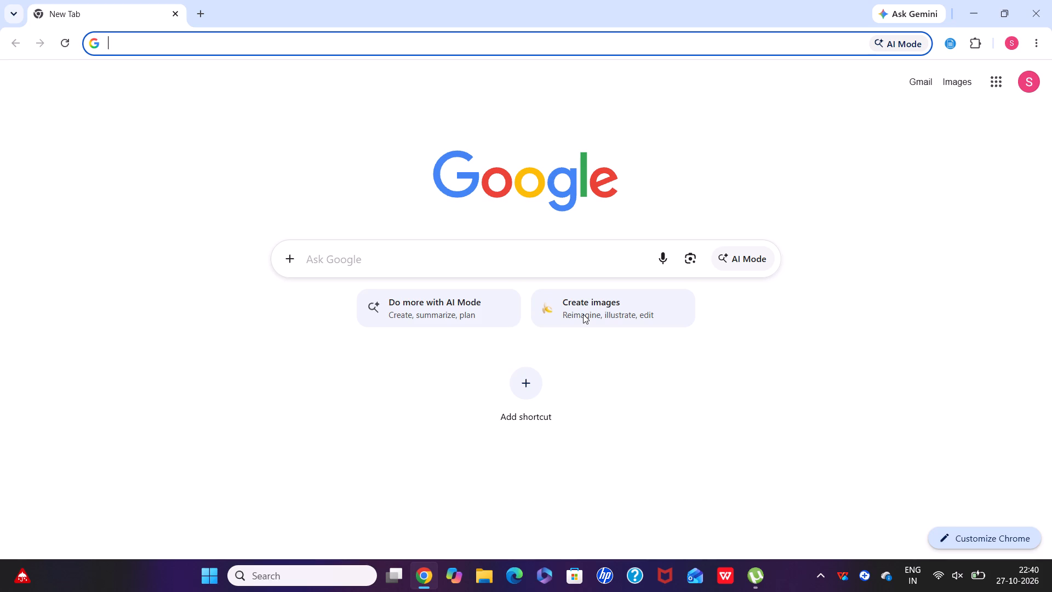
{"action": "left_click", "coordinate": [583, 314]}
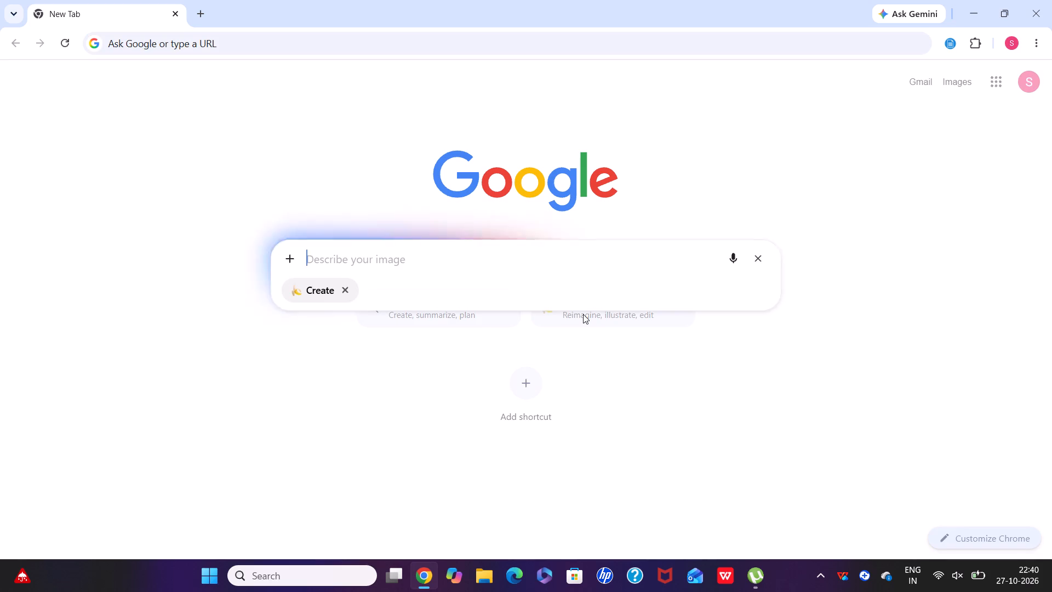
{"action": "left_click", "coordinate": [766, 260]}
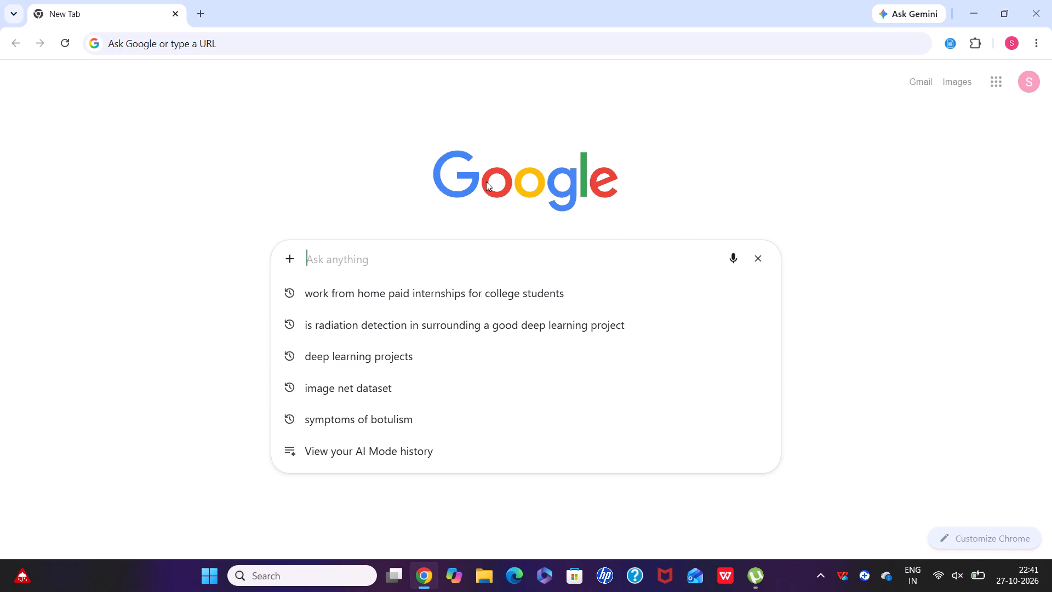
Enter "it" in the address bar as the start of a web search.
{"action": "left_click", "coordinate": [236, 48]}
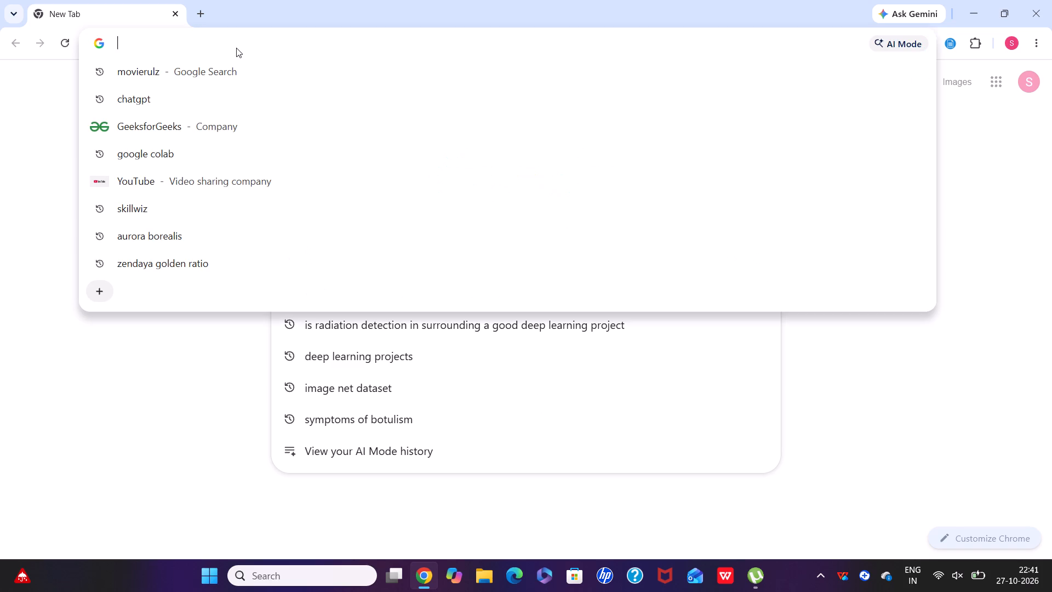
{"action": "type", "text": "it"}
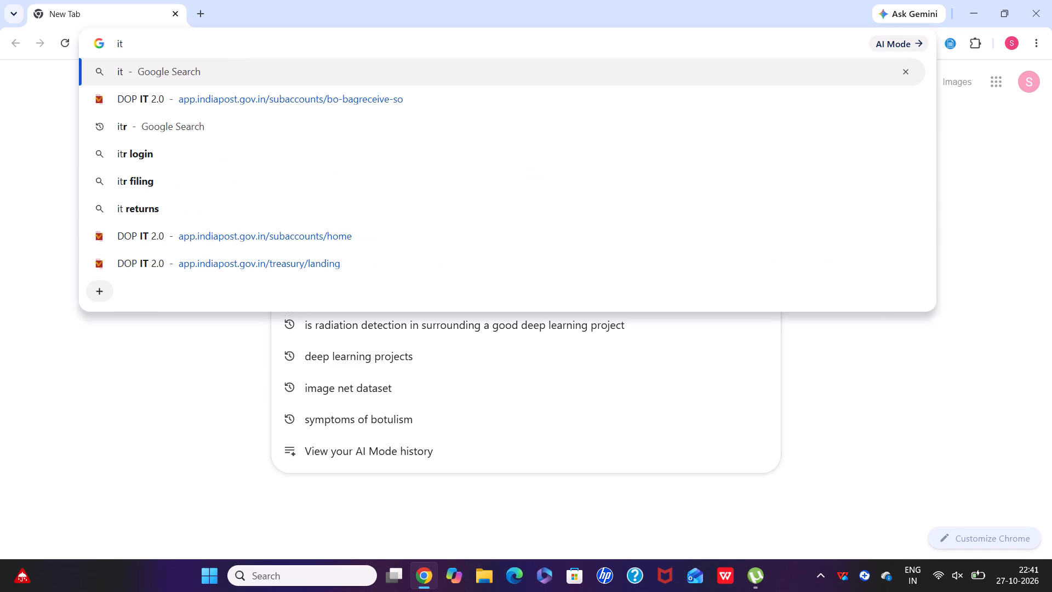
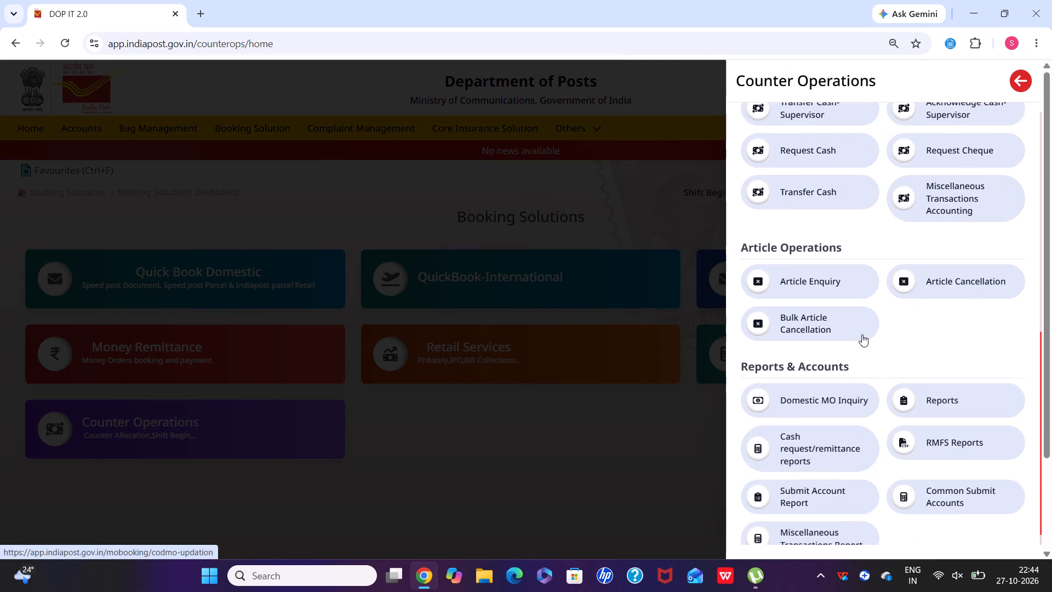
Open Common Submit Accounts in Counter Operations and generate the account for counter 1, shift 1, agreeing to the regeneration.
{"action": "left_click", "coordinate": [953, 487]}
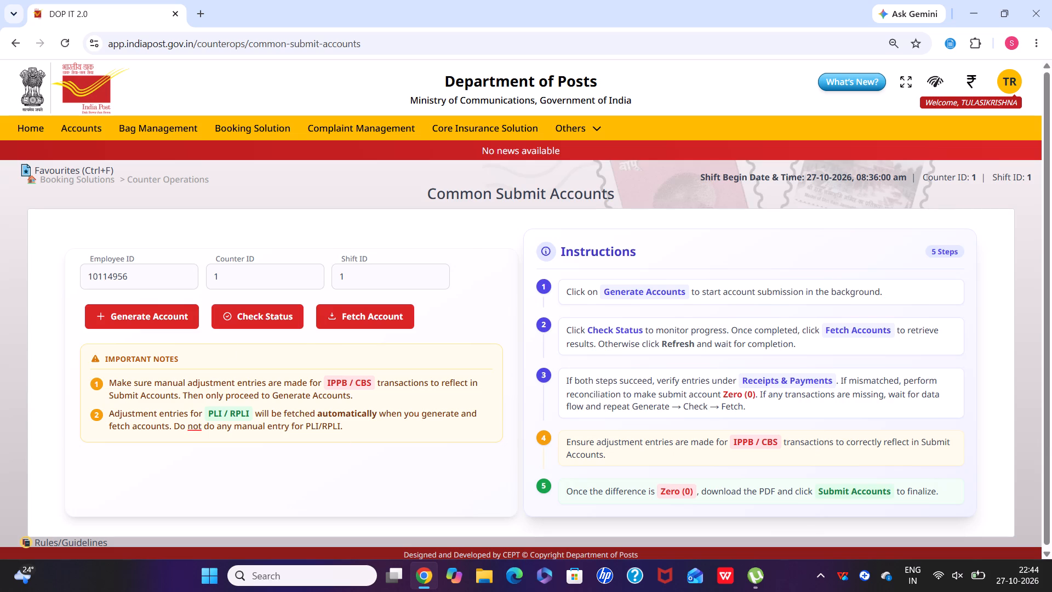
{"action": "left_click", "coordinate": [165, 318]}
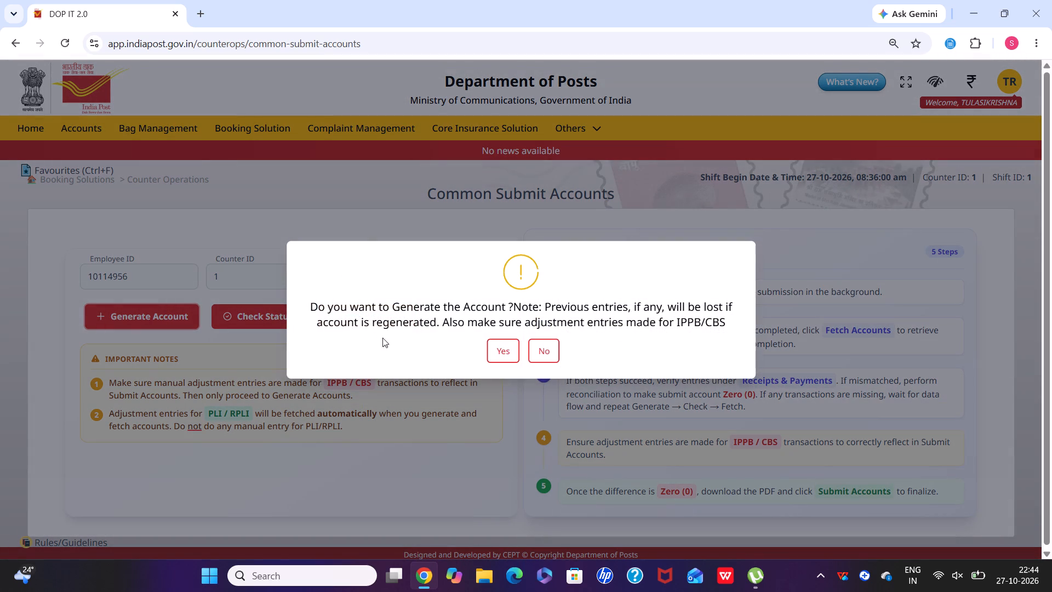
{"action": "left_click", "coordinate": [495, 344]}
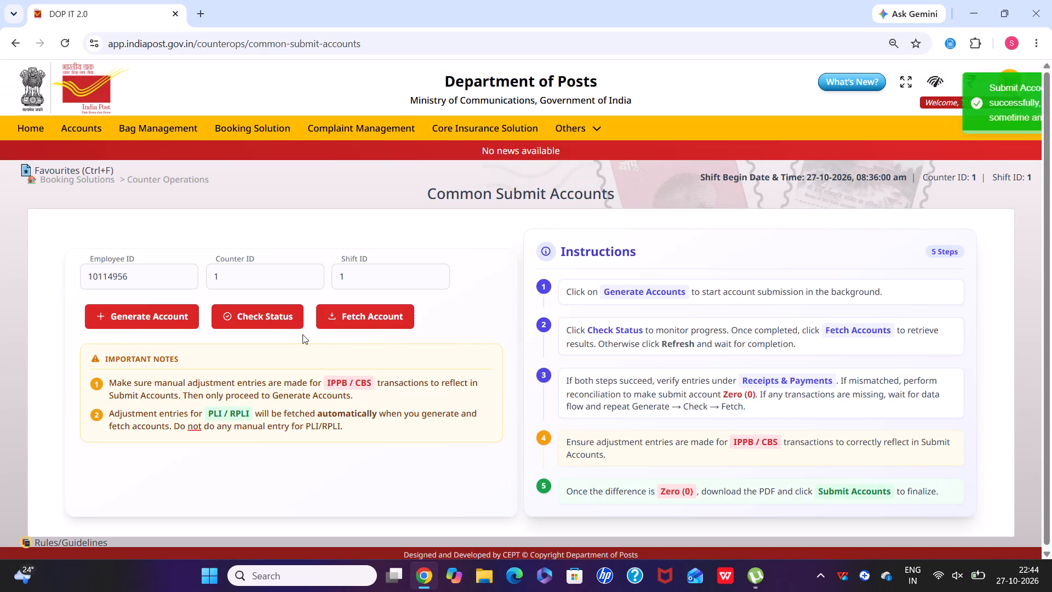
Check the status of the submit account request, refresh it once, and close the status window.
{"action": "left_click", "coordinate": [251, 310]}
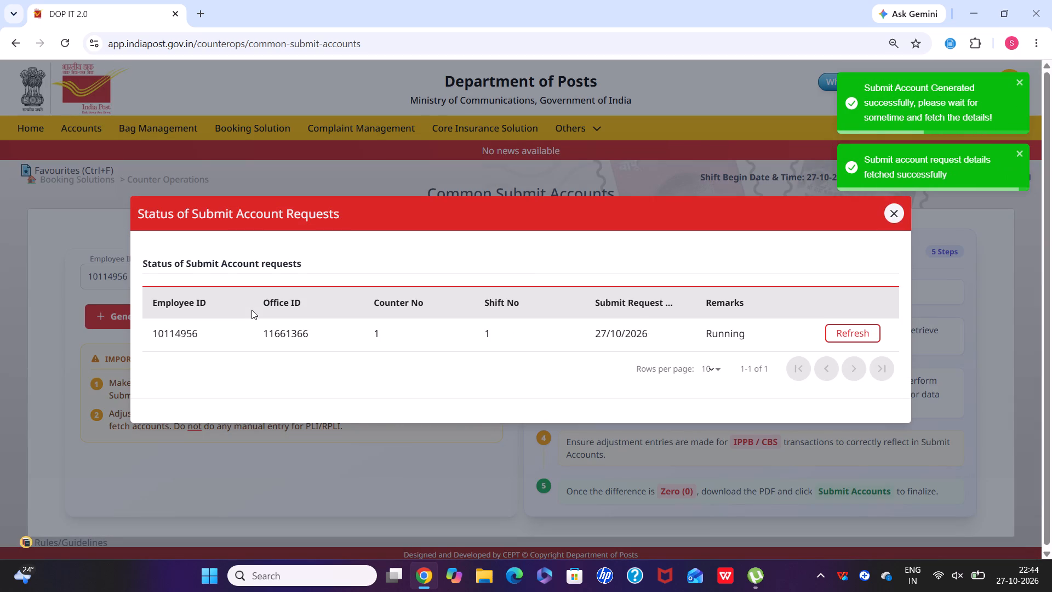
{"action": "left_click", "coordinate": [858, 331]}
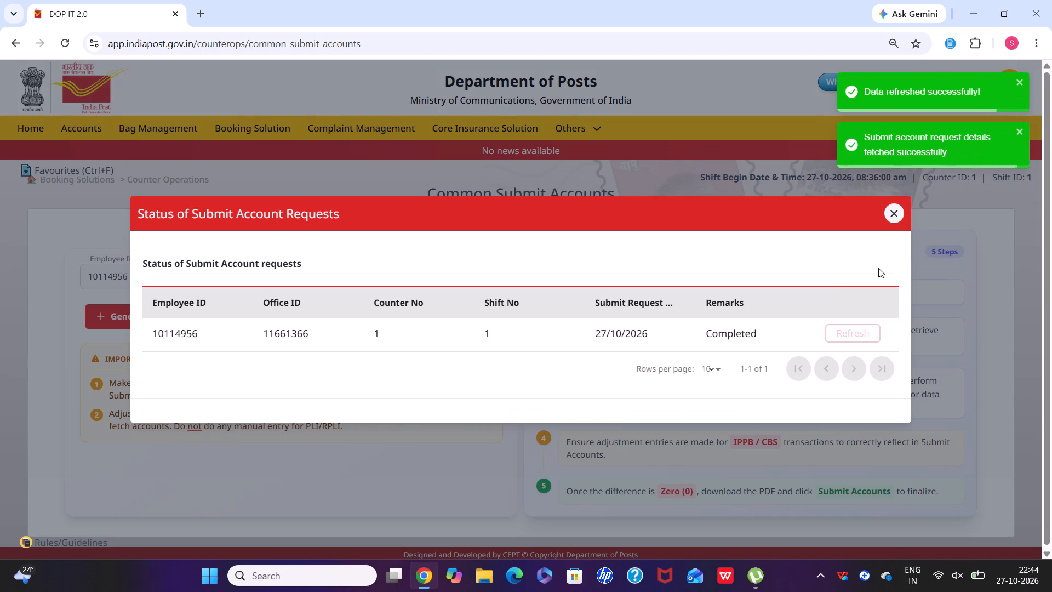
{"action": "left_click", "coordinate": [893, 206]}
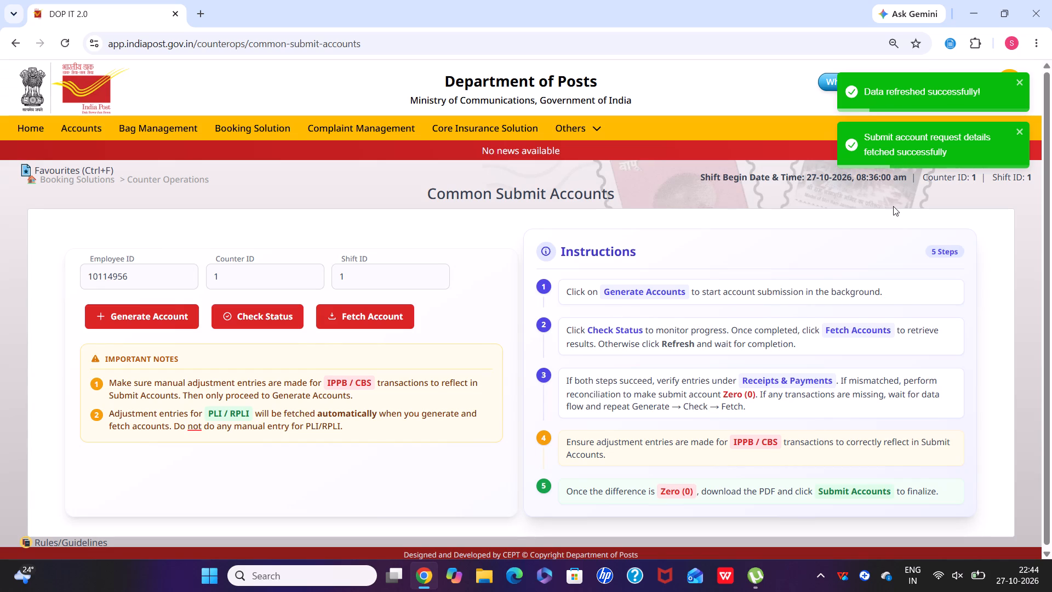
Fetch the generated account and examine its Part-A and Part-B receipts, payments and differences.
{"action": "left_click", "coordinate": [379, 318]}
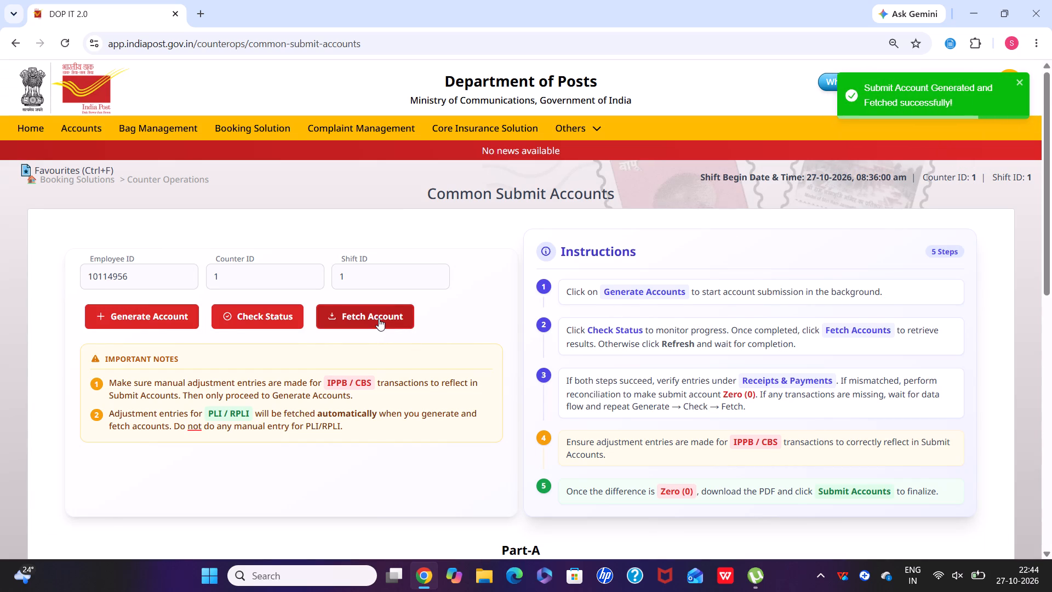
{"action": "scroll", "coordinate": [379, 318], "scroll_direction": "down", "scroll_amount": 6}
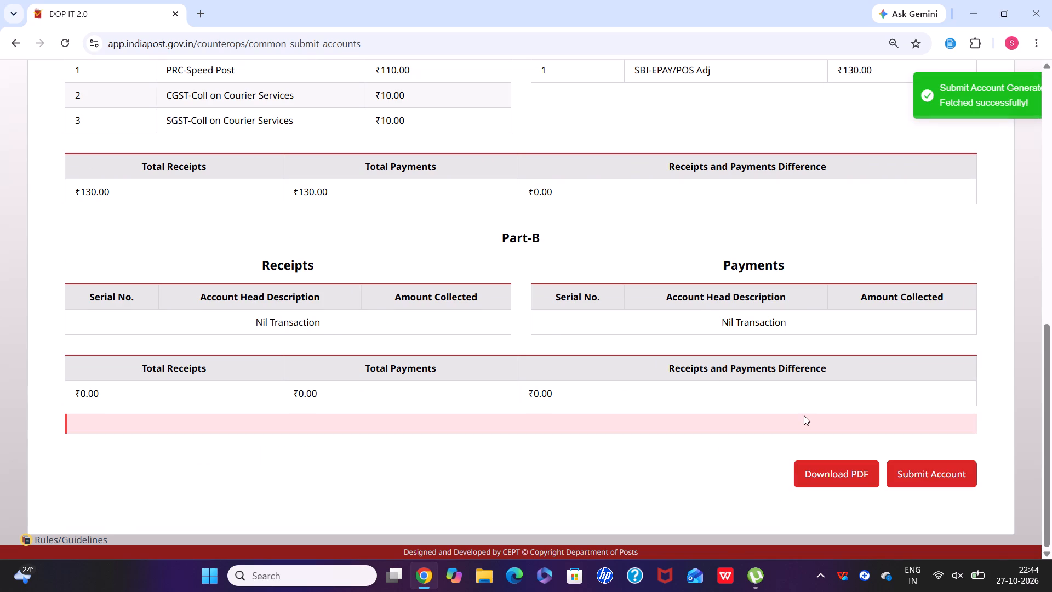
{"action": "scroll", "coordinate": [804, 415], "scroll_direction": "up", "scroll_amount": 3}
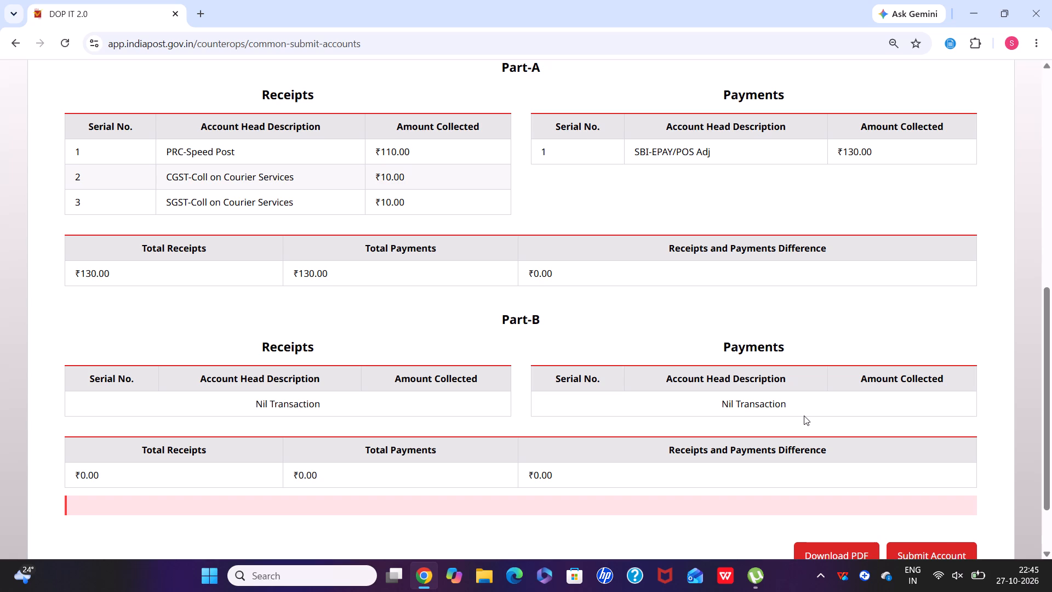
{"action": "scroll", "coordinate": [804, 415], "scroll_direction": "up", "scroll_amount": 5}
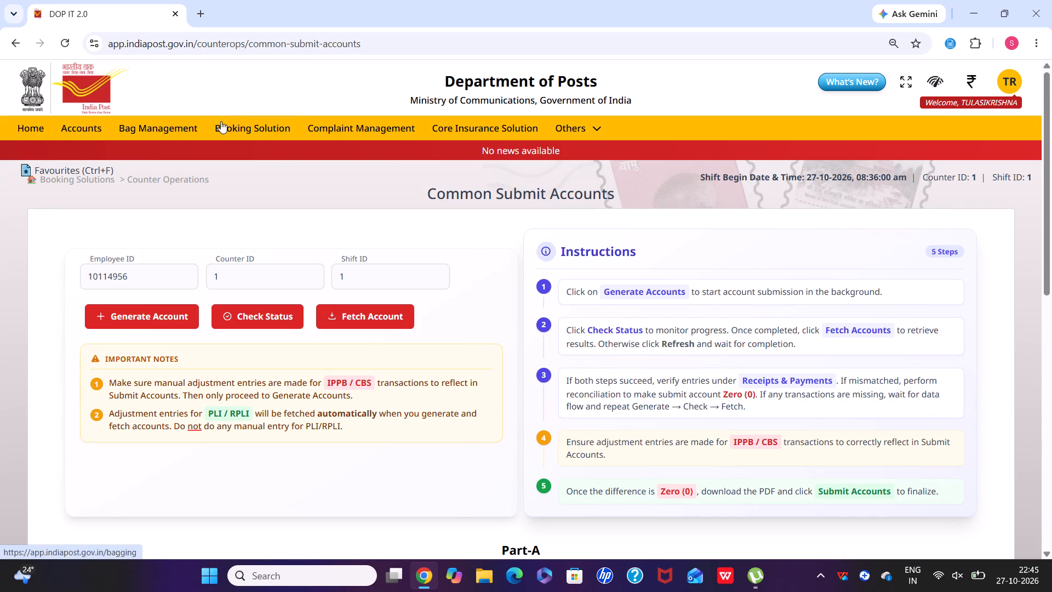
Open the Treasury module in a separate browser tab, keeping the Common Submit Accounts page open.
{"action": "left_click", "coordinate": [287, 271]}
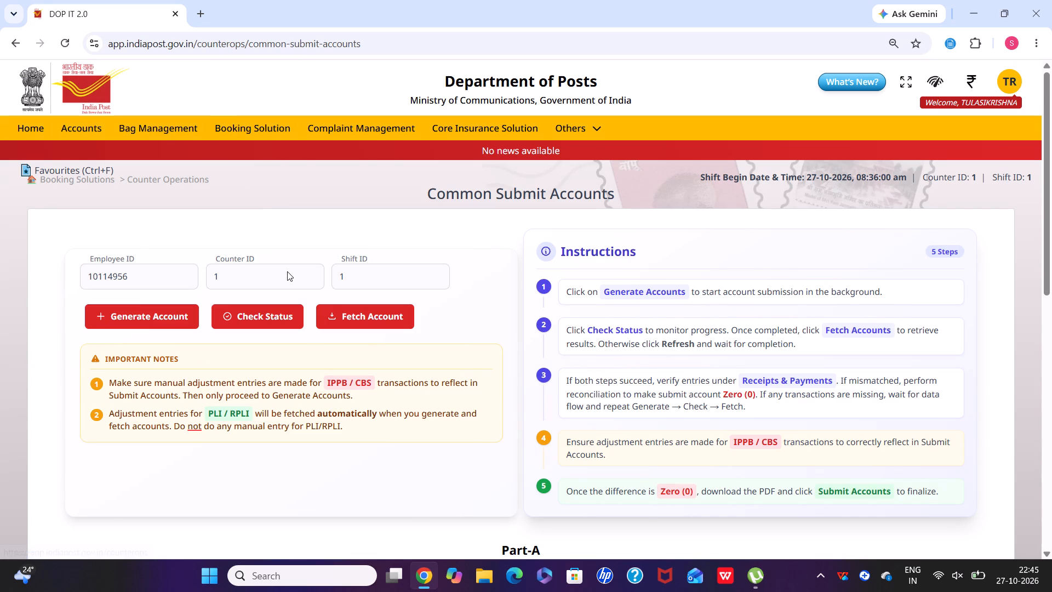
{"action": "scroll", "coordinate": [287, 271], "scroll_direction": "down", "scroll_amount": 1}
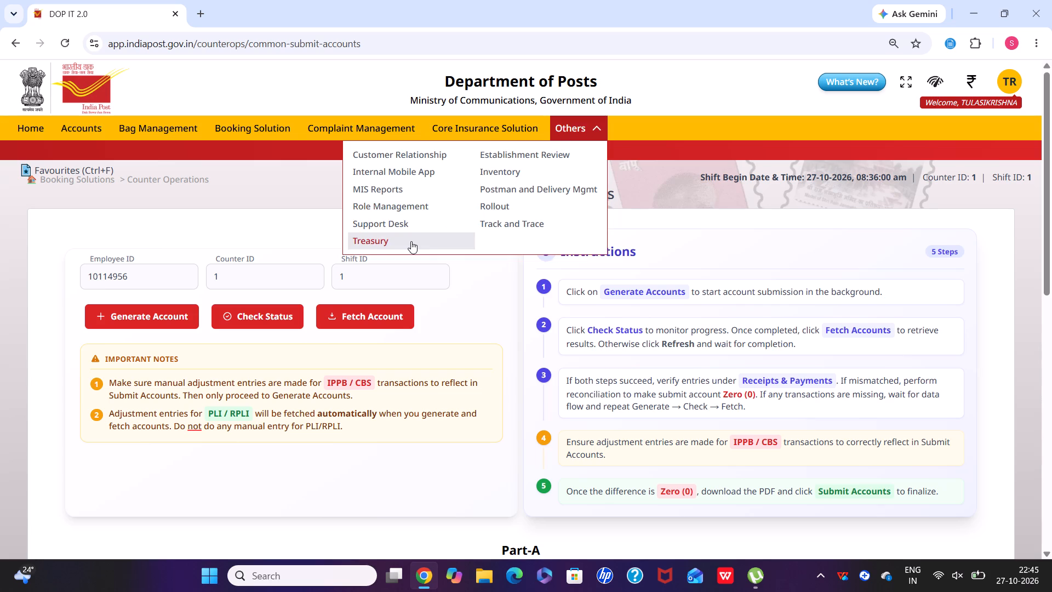
{"action": "left_click", "coordinate": [411, 241]}
{"action": "left_click_drag", "start_coordinate": [411, 241], "coordinate": [342, 18]}
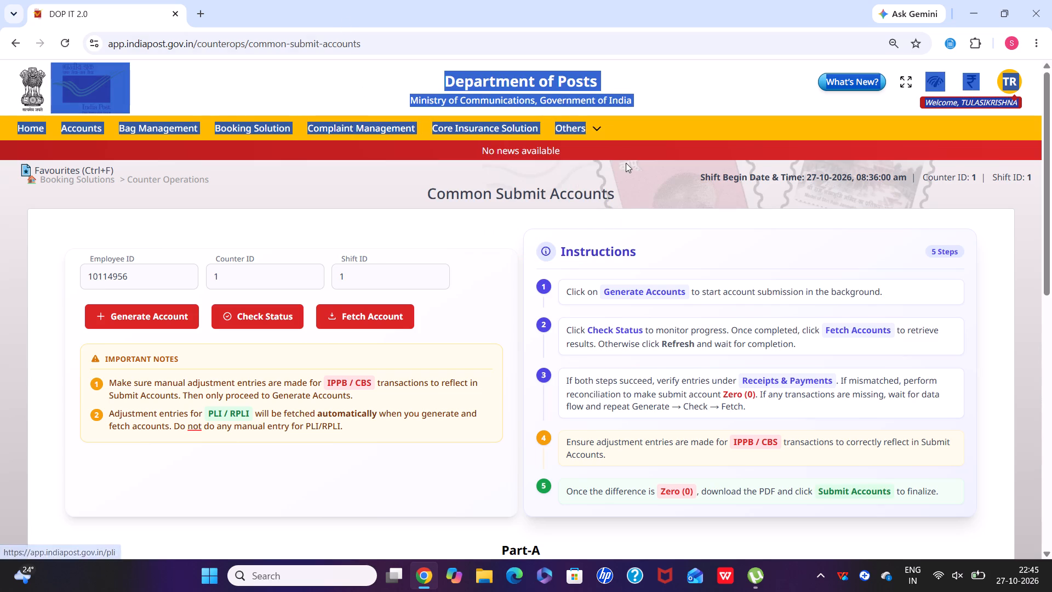
{"action": "left_click", "coordinate": [626, 163]}
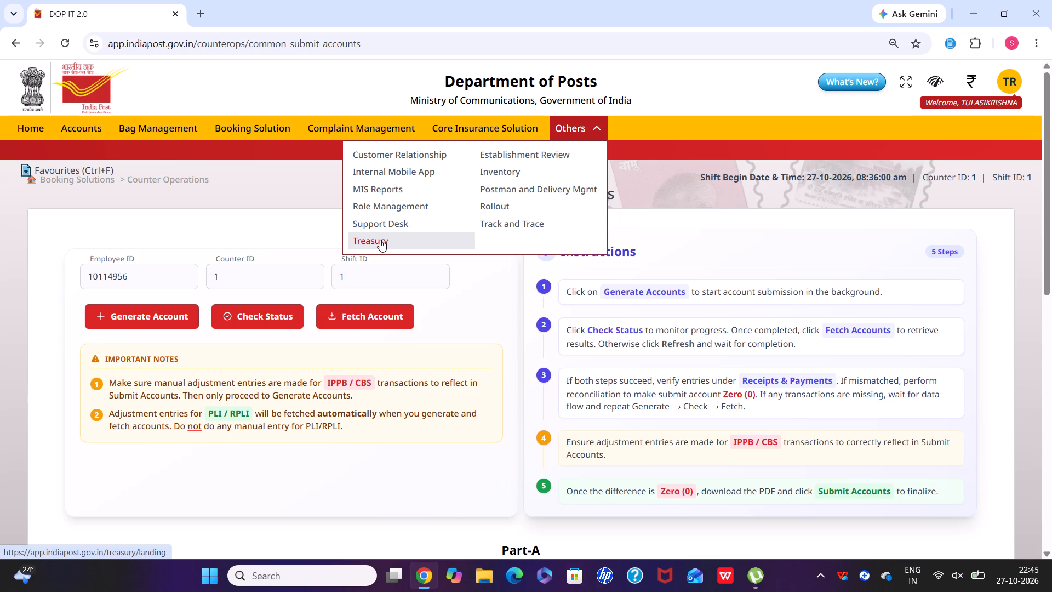
{"action": "left_click_drag", "start_coordinate": [380, 240], "coordinate": [333, 4]}
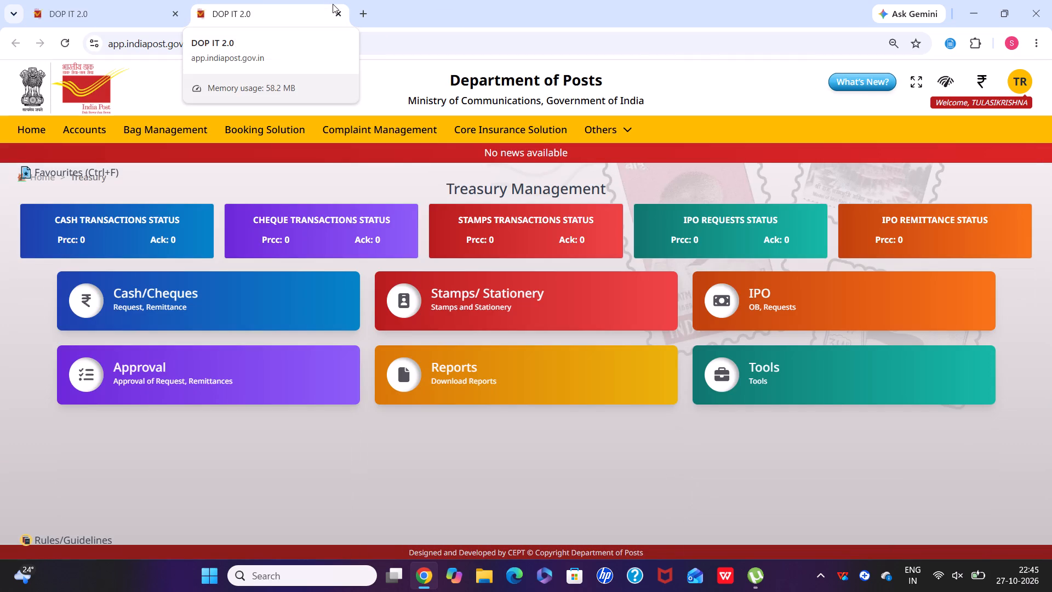
Generate the TCB report for 27-10-2026 from the treasury reports and examine its receipts through the Amount column, payments and balances.
{"action": "left_click", "coordinate": [535, 378]}
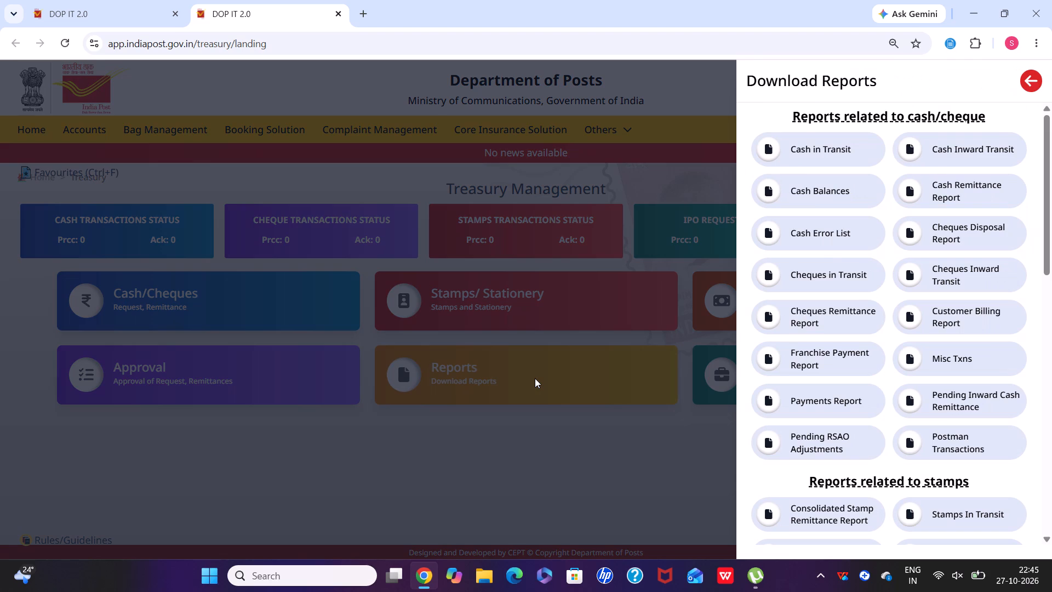
{"action": "scroll", "coordinate": [993, 499], "scroll_direction": "down", "scroll_amount": 4}
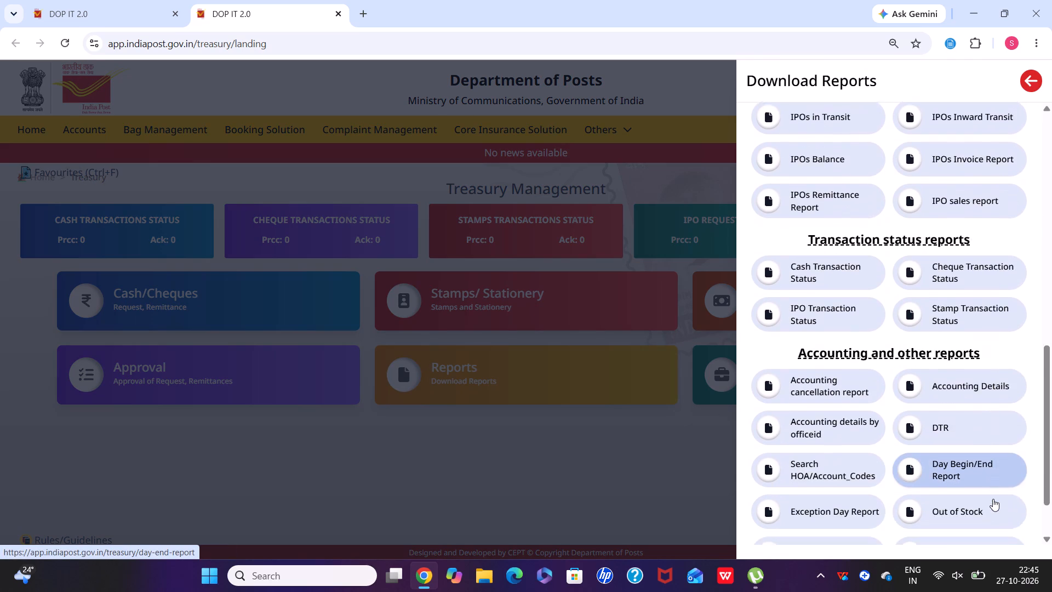
{"action": "scroll", "coordinate": [993, 499], "scroll_direction": "down", "scroll_amount": 2}
{"action": "left_click", "coordinate": [992, 499]}
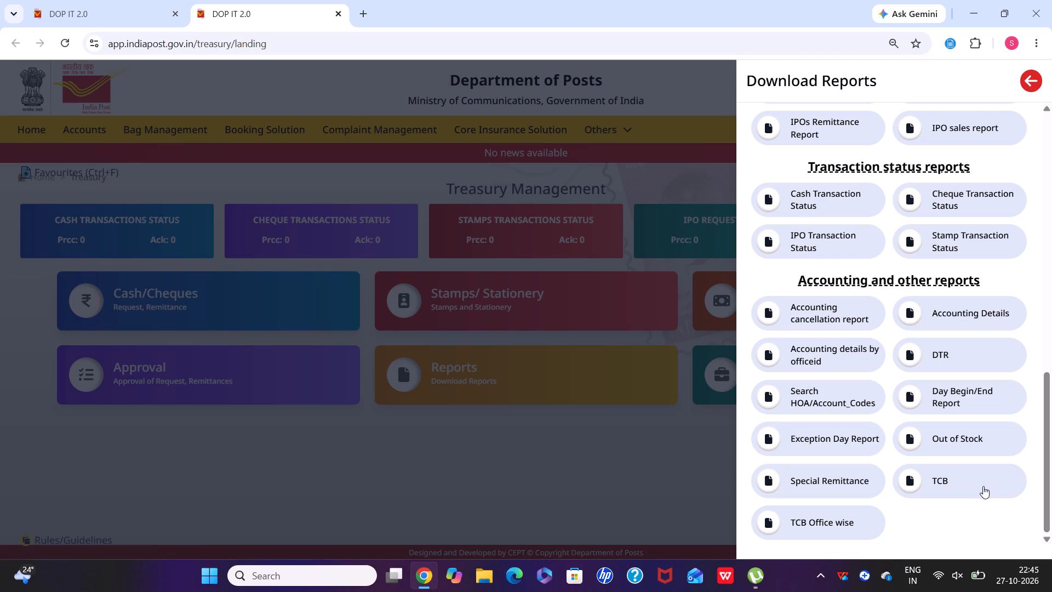
{"action": "left_click", "coordinate": [972, 474]}
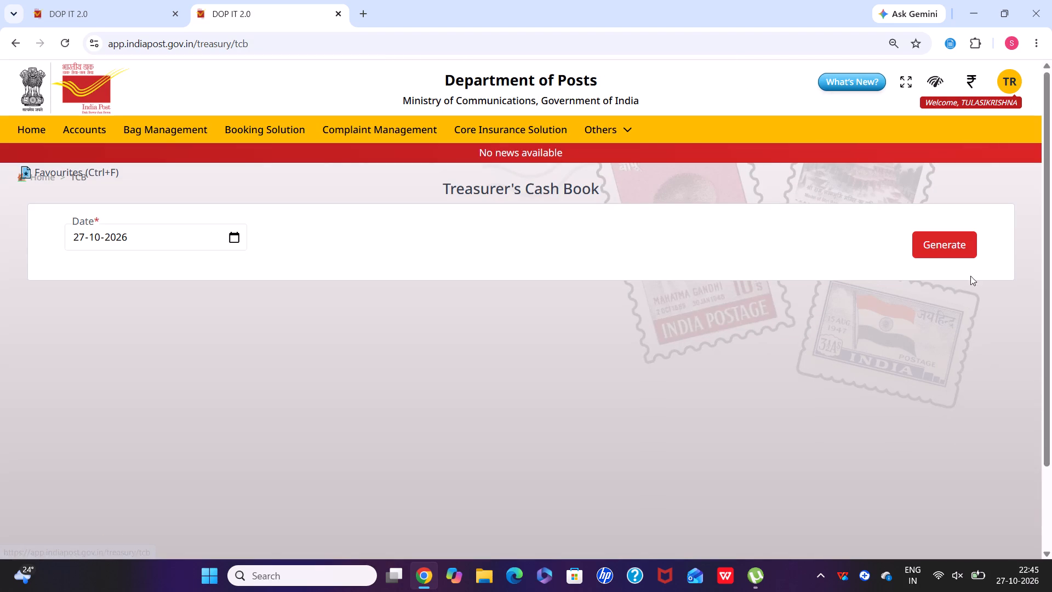
{"action": "left_click", "coordinate": [924, 247]}
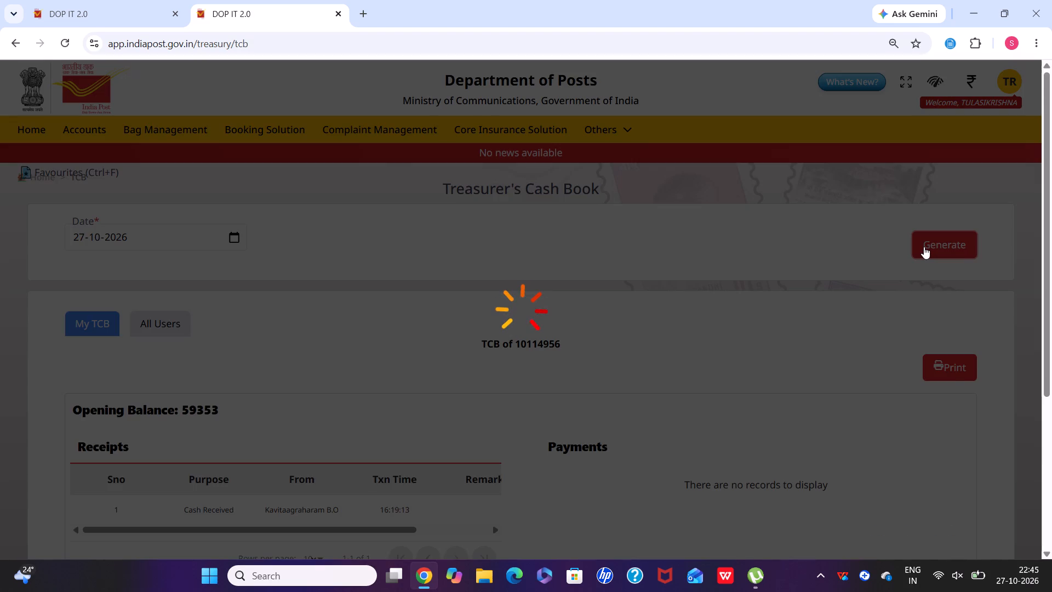
{"action": "scroll", "coordinate": [712, 325], "scroll_direction": "down", "scroll_amount": 4}
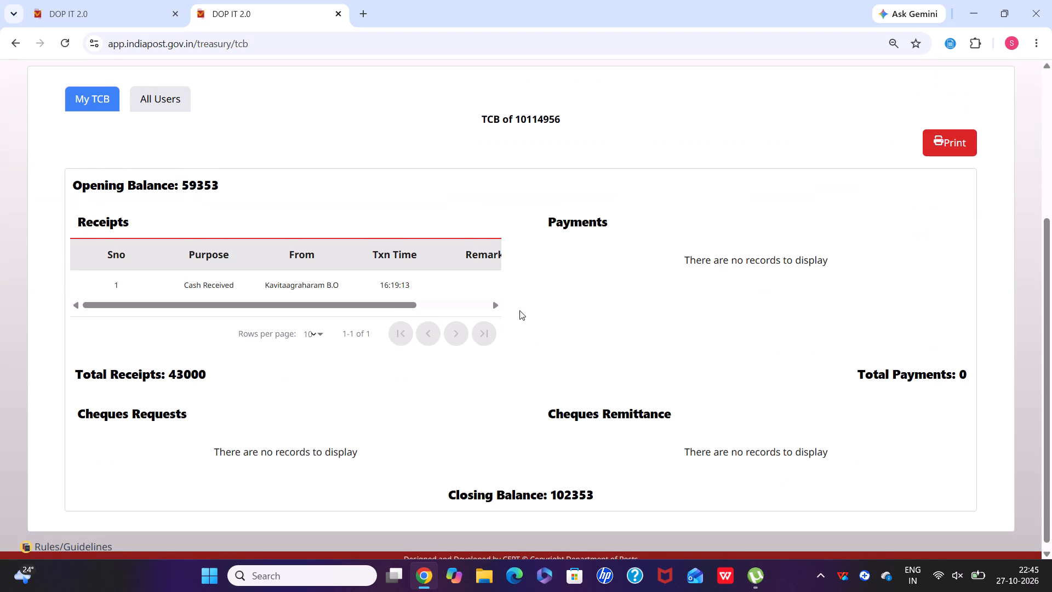
{"action": "triple_click", "coordinate": [499, 299]}
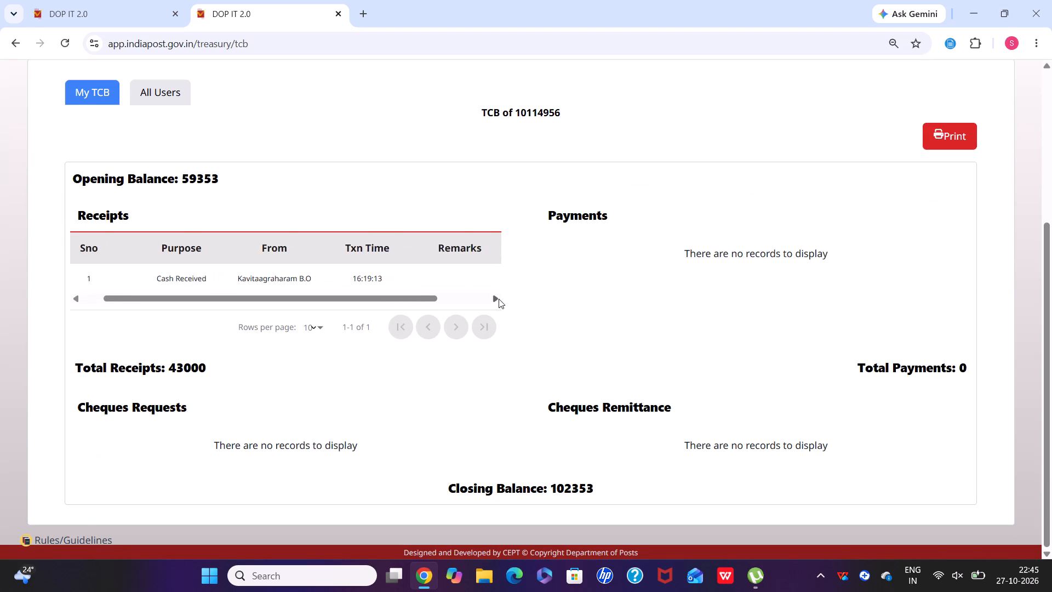
{"action": "triple_click", "coordinate": [499, 299]}
{"action": "left_click", "coordinate": [499, 299]}
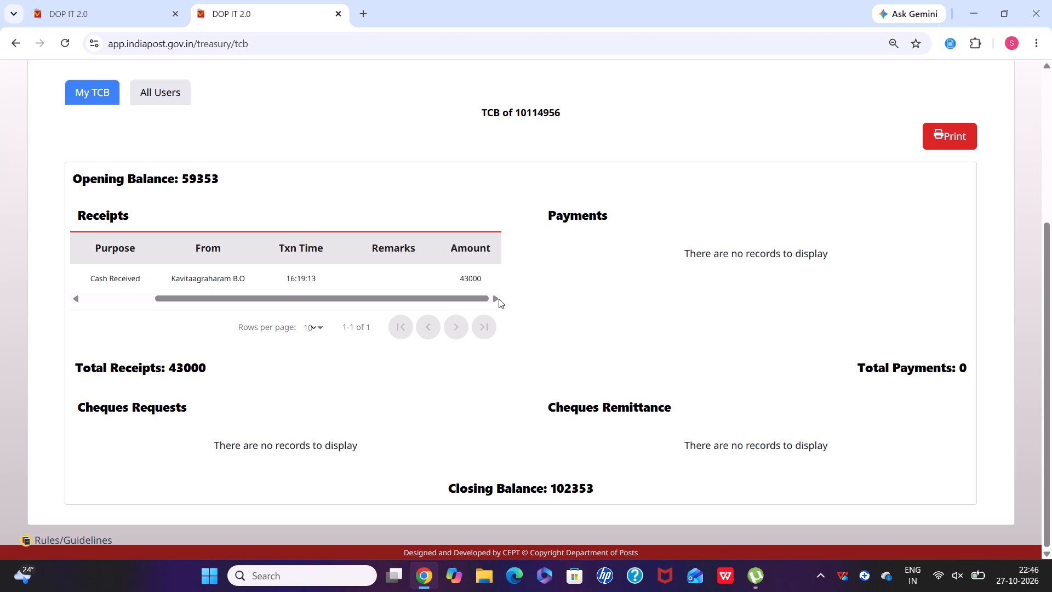
{"action": "left_click", "coordinate": [499, 299]}
{"action": "scroll", "coordinate": [499, 299], "scroll_direction": "up", "scroll_amount": 2}
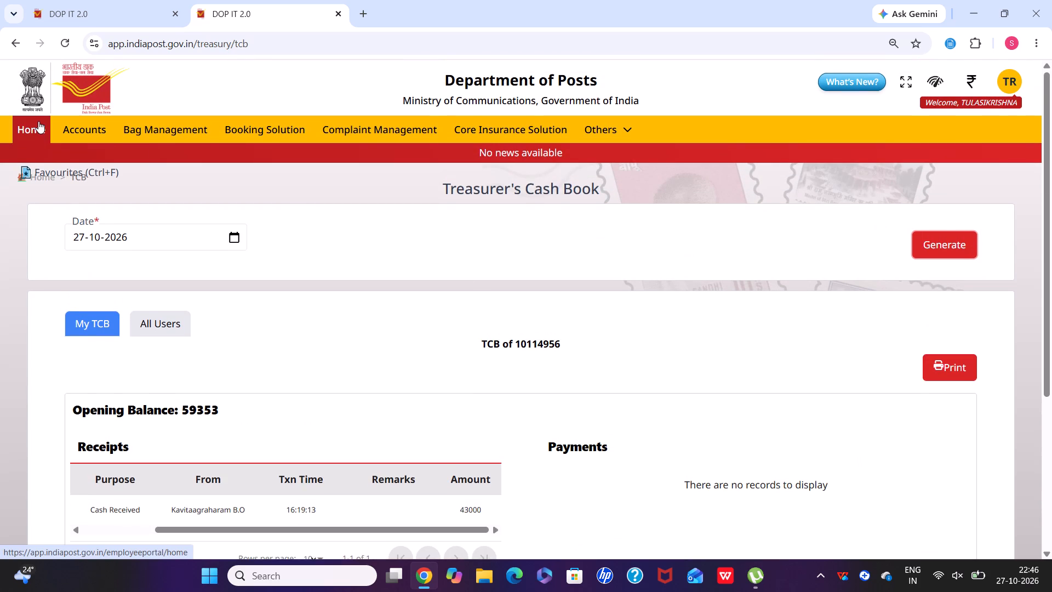
Open the portal home in a third tab, reveal the cash balance, and compare it with the Treasurer's Cash Book closing balance.
{"action": "left_click_drag", "start_coordinate": [35, 130], "coordinate": [432, 12]}
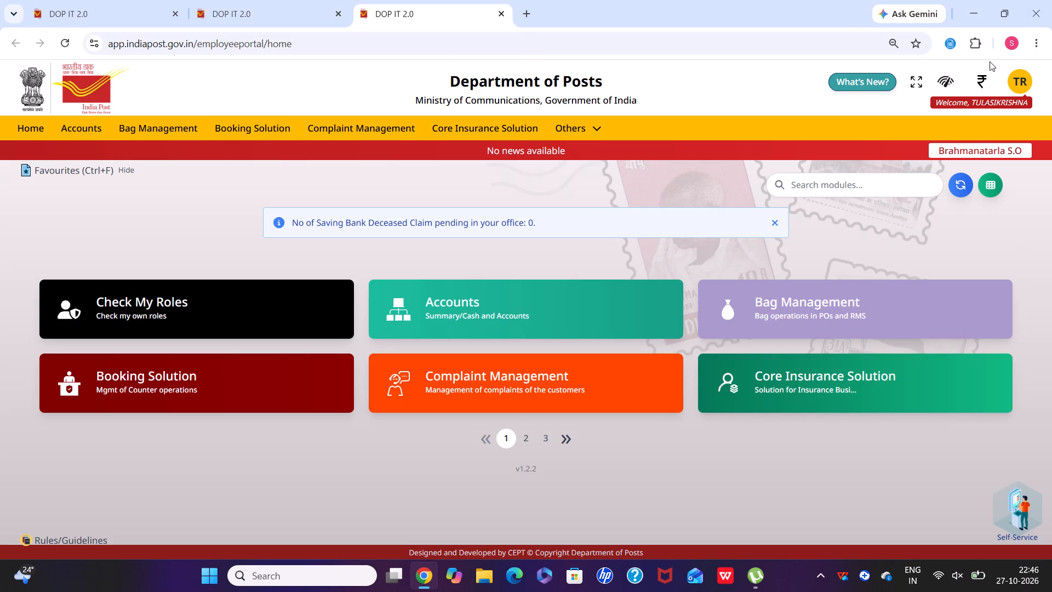
{"action": "left_click", "coordinate": [984, 74]}
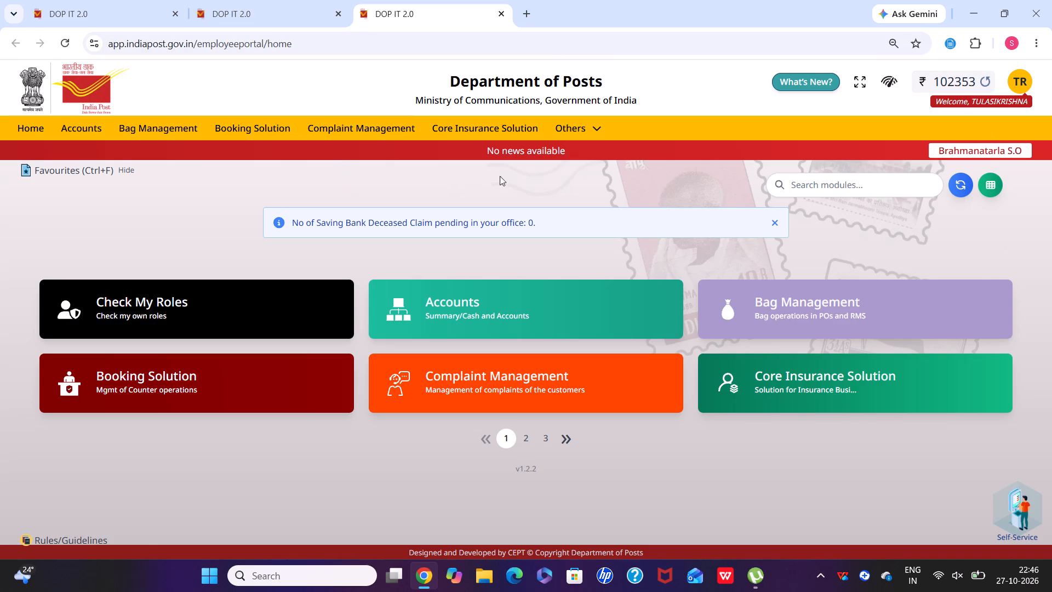
{"action": "left_click", "coordinate": [300, 6]}
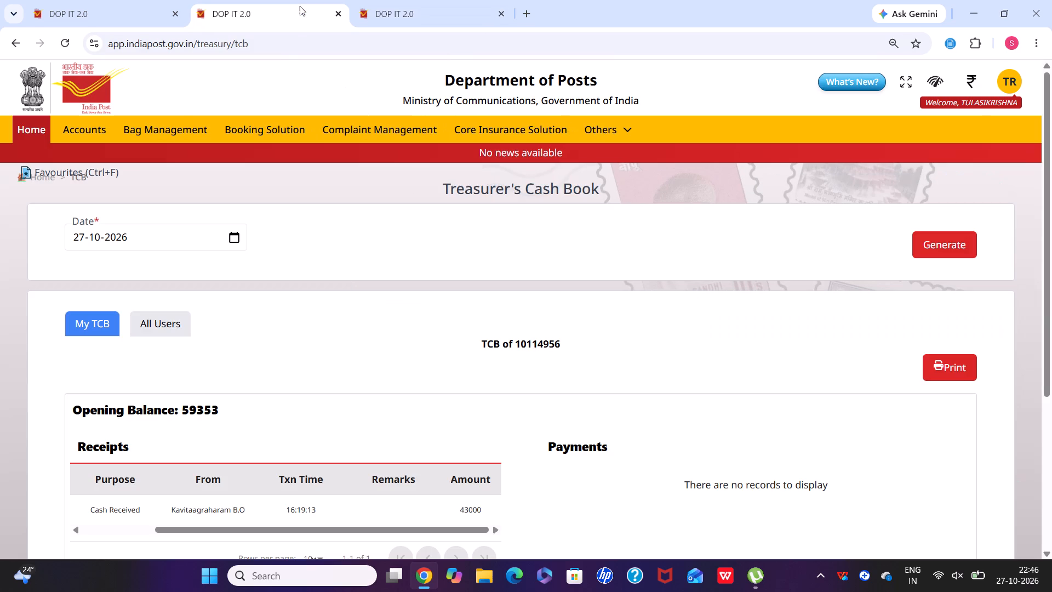
{"action": "scroll", "coordinate": [384, 244], "scroll_direction": "up", "scroll_amount": 1}
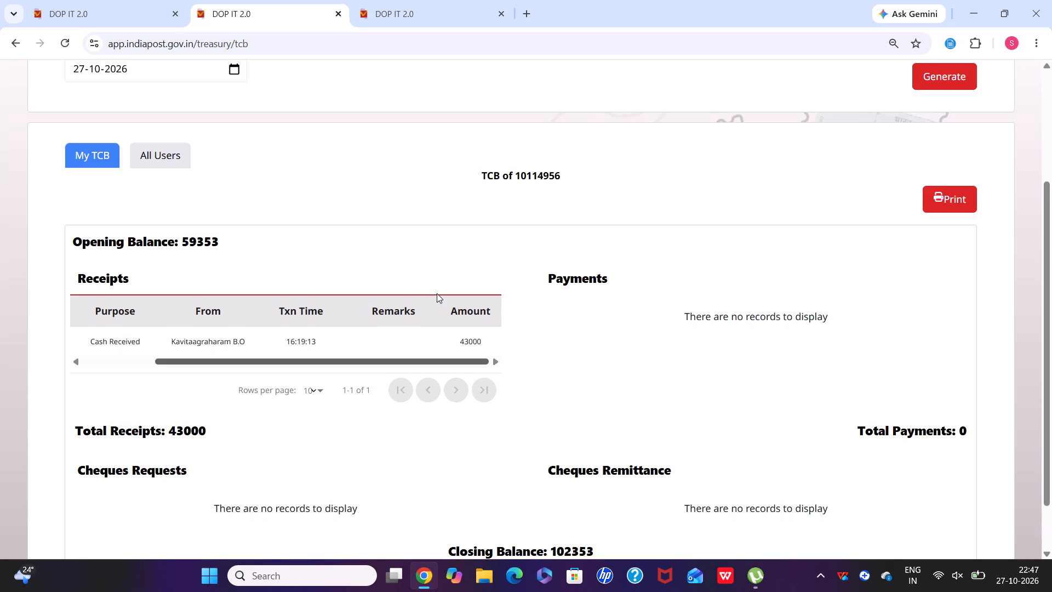
{"action": "left_click", "coordinate": [439, 8]}
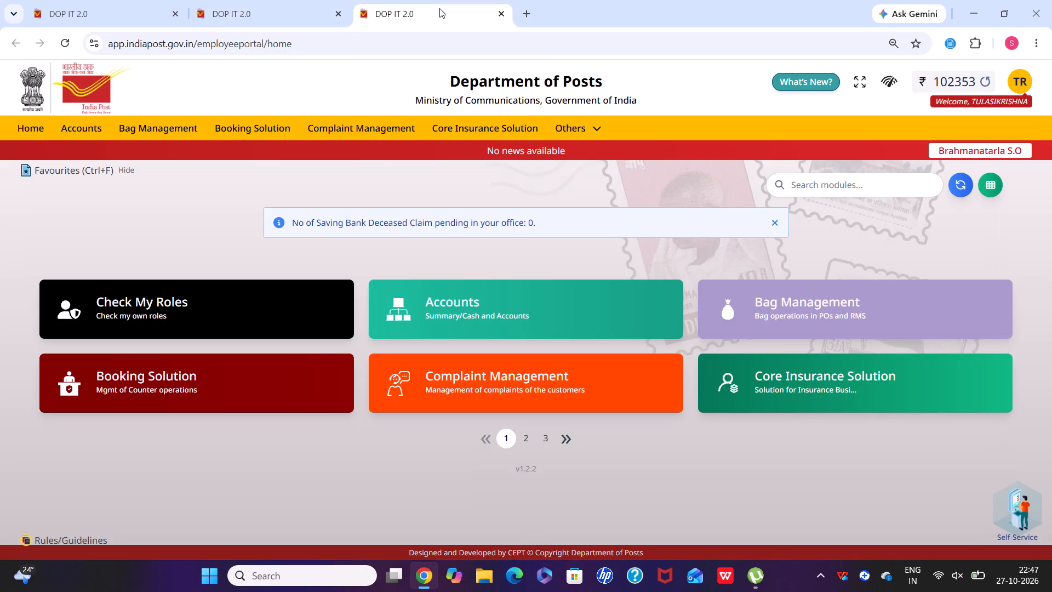
{"action": "left_click", "coordinate": [295, 14]}
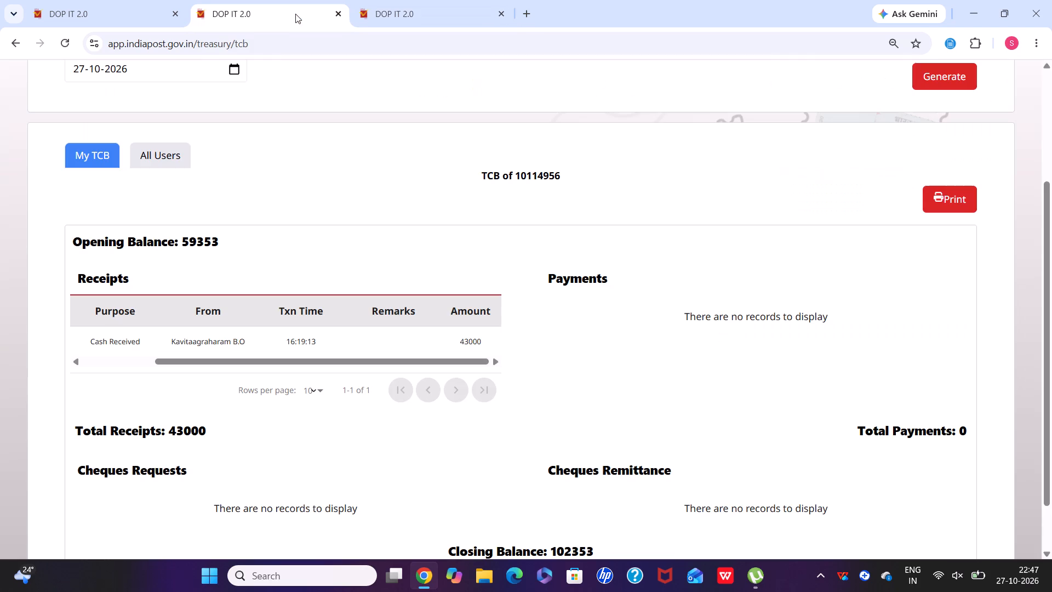
Return from the cash book to Treasury Management and open Mismatch Transactions from its tools.
{"action": "left_click", "coordinate": [23, 40]}
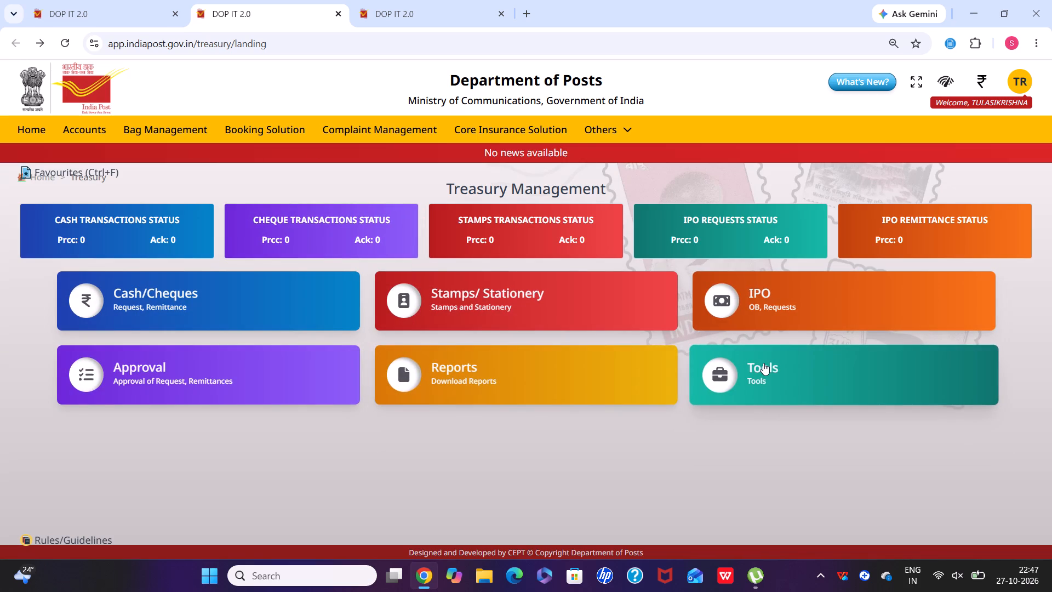
{"action": "left_click", "coordinate": [763, 363]}
{"action": "left_click", "coordinate": [850, 213]}
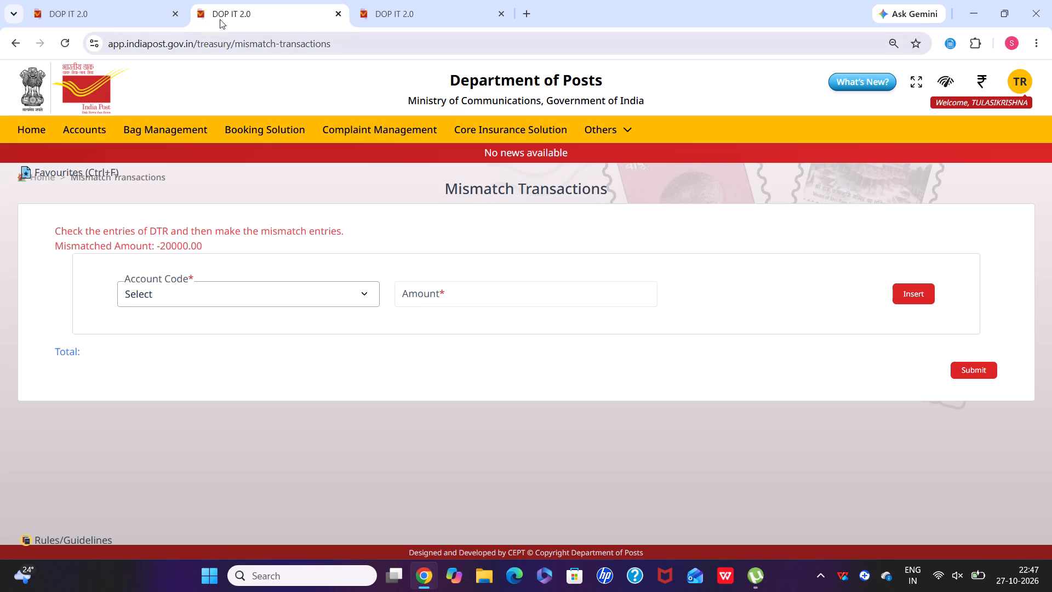
Switch back to the portal home tab to view the cash balance alongside the mismatch check.
{"action": "left_click", "coordinate": [239, 16]}
{"action": "left_click", "coordinate": [413, 10]}
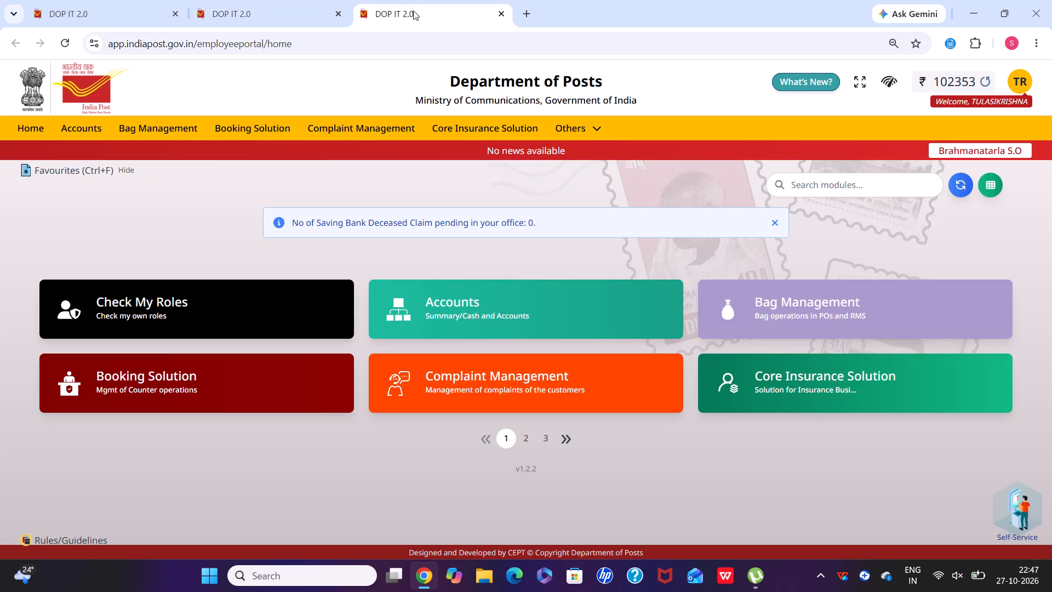
Go back from Common Submit Accounts in the first tab to Booking Solutions and open Miscellaneous Transactions under Counter Operations.
{"action": "left_click", "coordinate": [133, 21]}
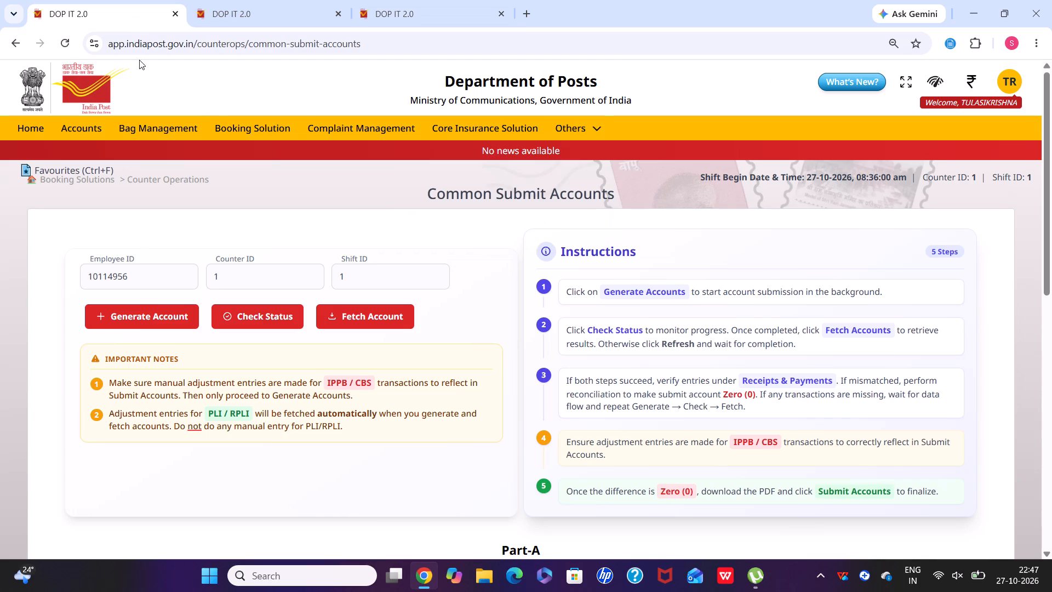
{"action": "left_click", "coordinate": [14, 44]}
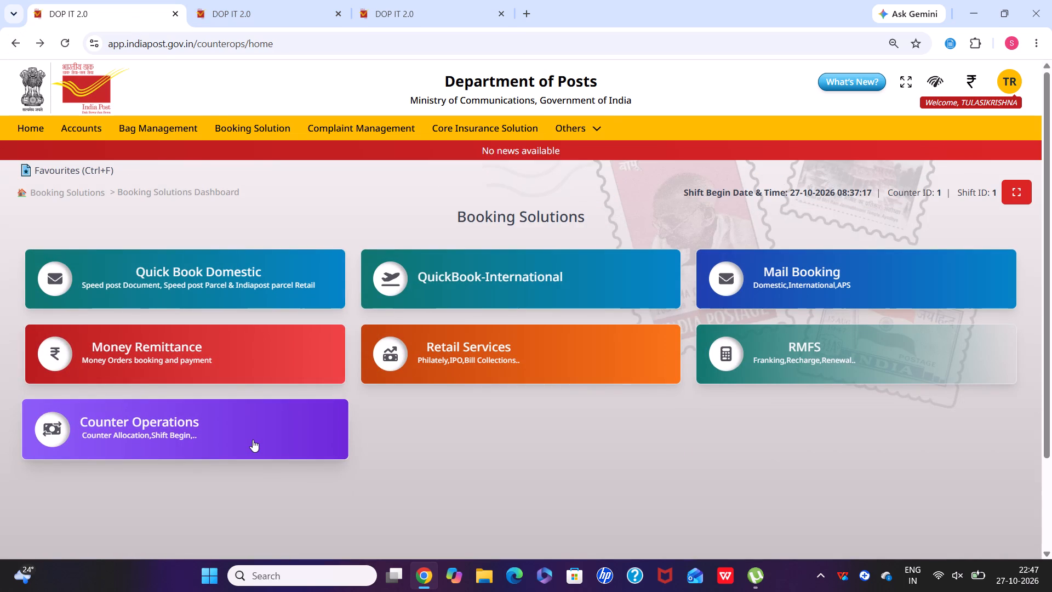
{"action": "left_click", "coordinate": [253, 440]}
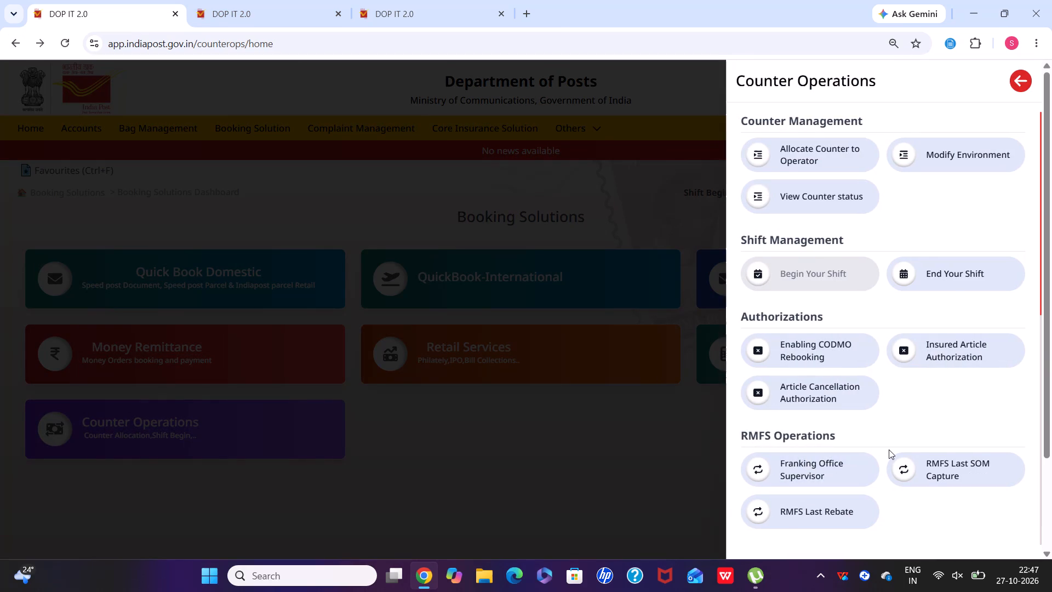
{"action": "scroll", "coordinate": [889, 449], "scroll_direction": "down", "scroll_amount": 3}
{"action": "left_click", "coordinate": [938, 387]}
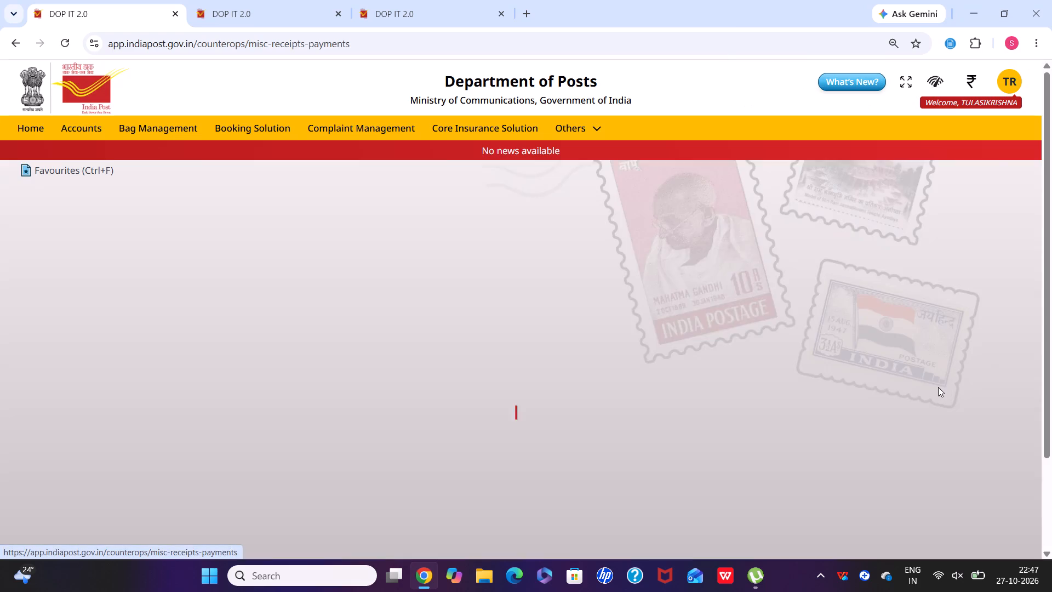
Submit a Wallet Adjustments entry for Wallet Adjustment_Receipts (Receipt Side - Positive), amount 20000, with the remark "fin receipt".
{"action": "left_click", "coordinate": [351, 302]}
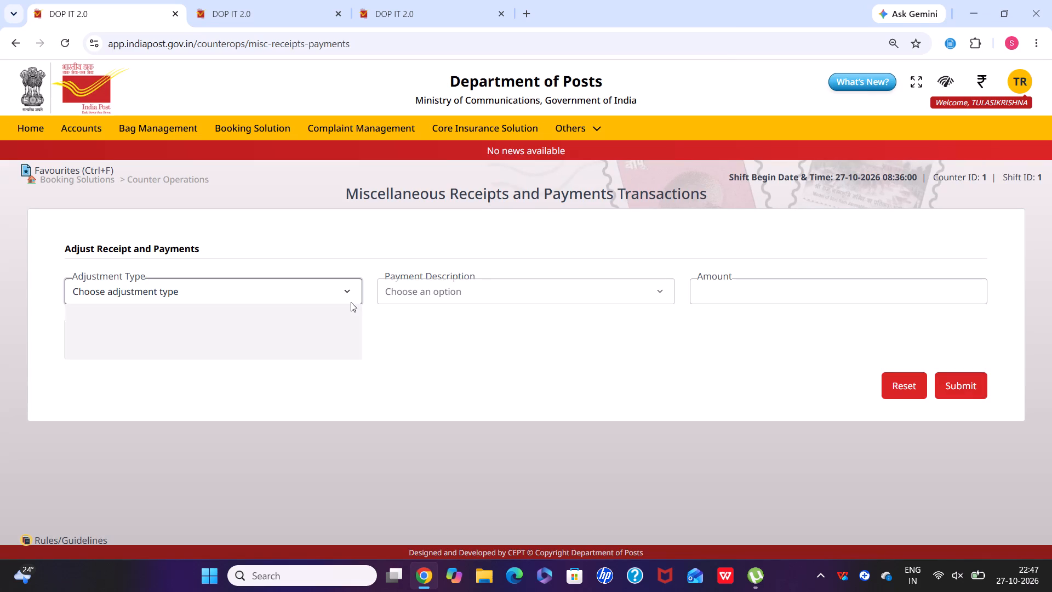
{"action": "left_click", "coordinate": [334, 339]}
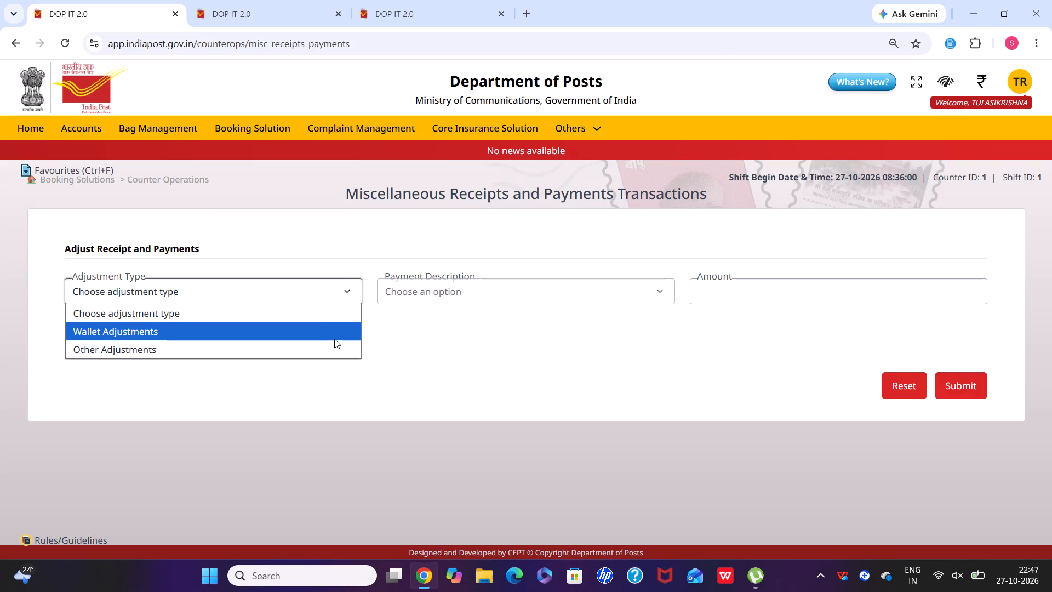
{"action": "left_click", "coordinate": [407, 294]}
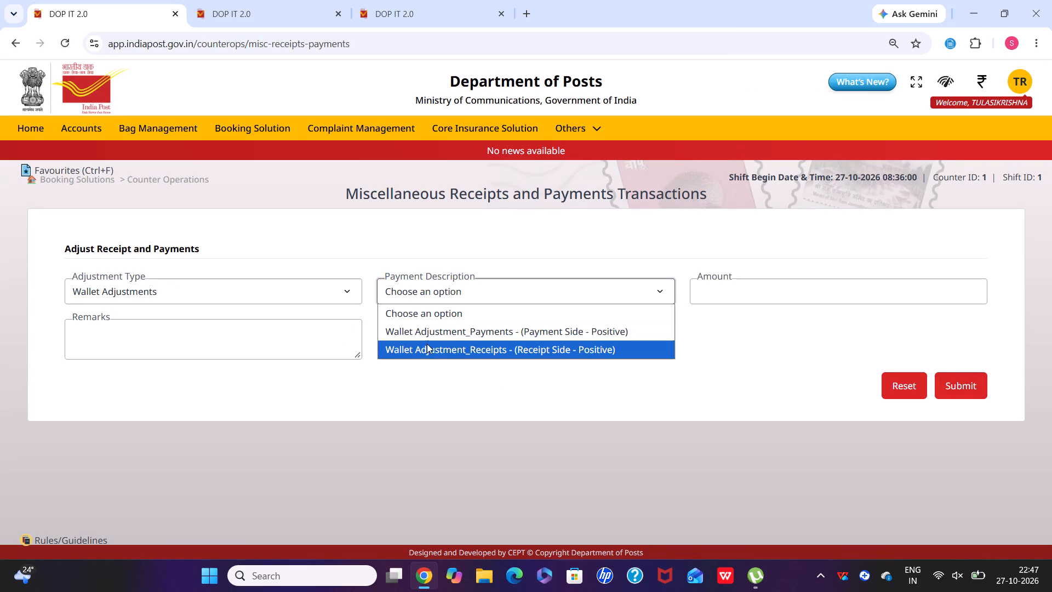
{"action": "left_click", "coordinate": [430, 353]}
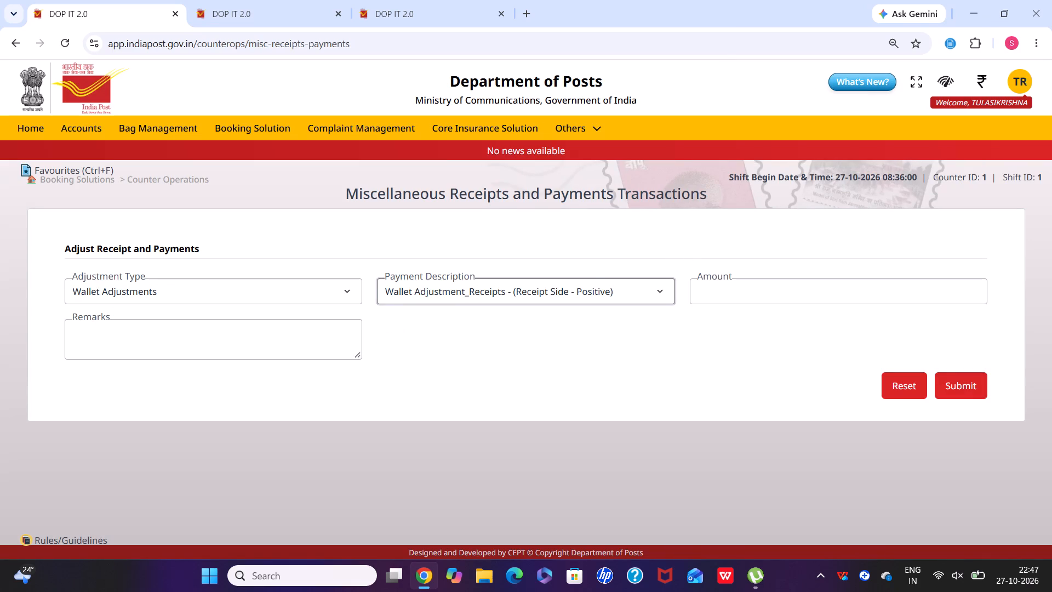
{"action": "left_click", "coordinate": [700, 287]}
{"action": "key", "text": "2"}
{"action": "type", "text": "0000"}
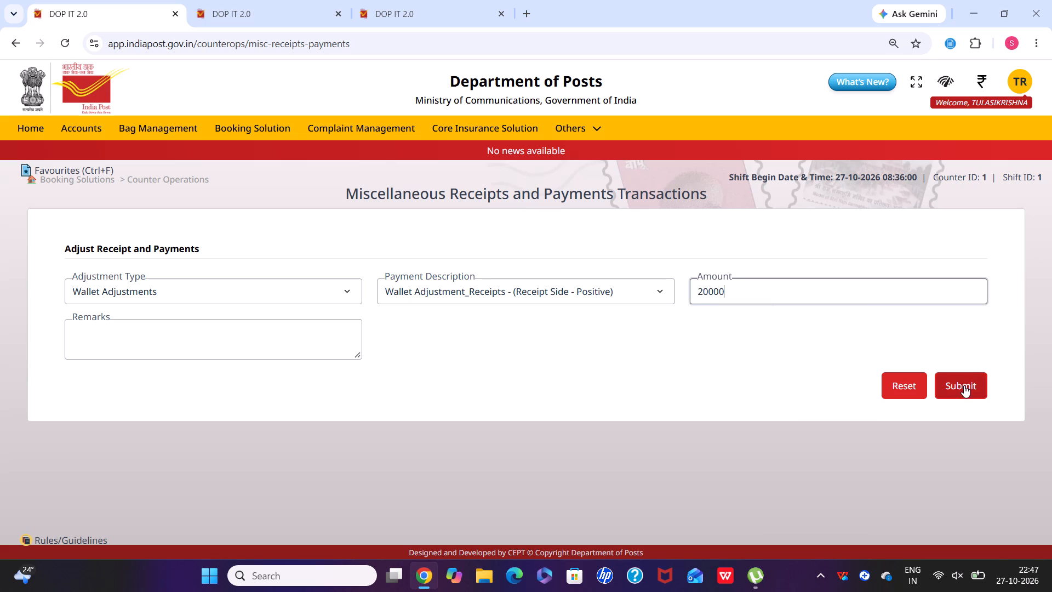
{"action": "left_click", "coordinate": [321, 349]}
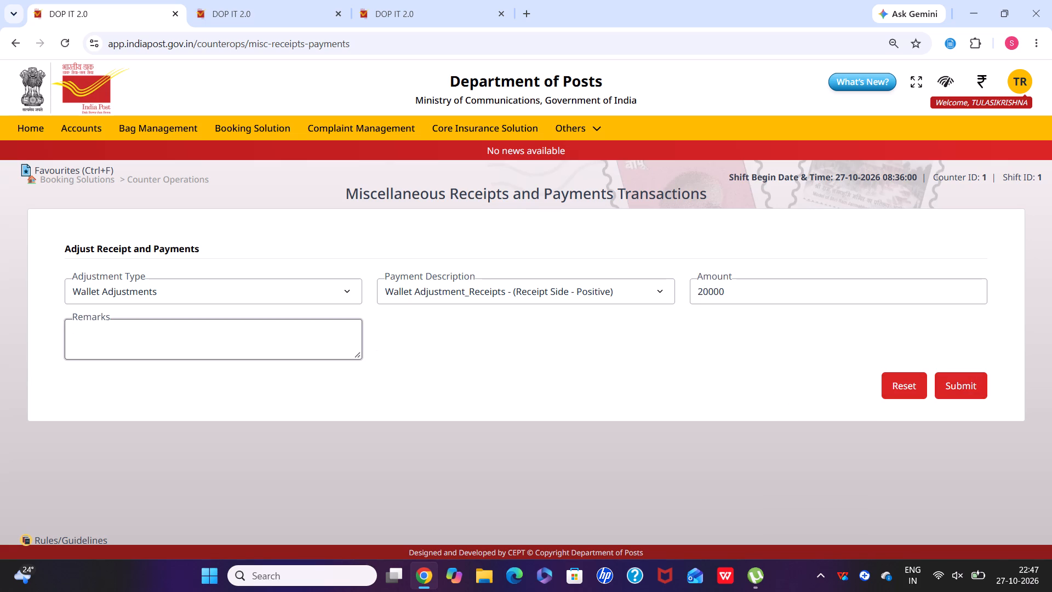
{"action": "type", "text": "fin"}
{"action": "key", "text": "space"}
{"action": "type", "text": "receipt"}
{"action": "left_click", "coordinate": [963, 388]}
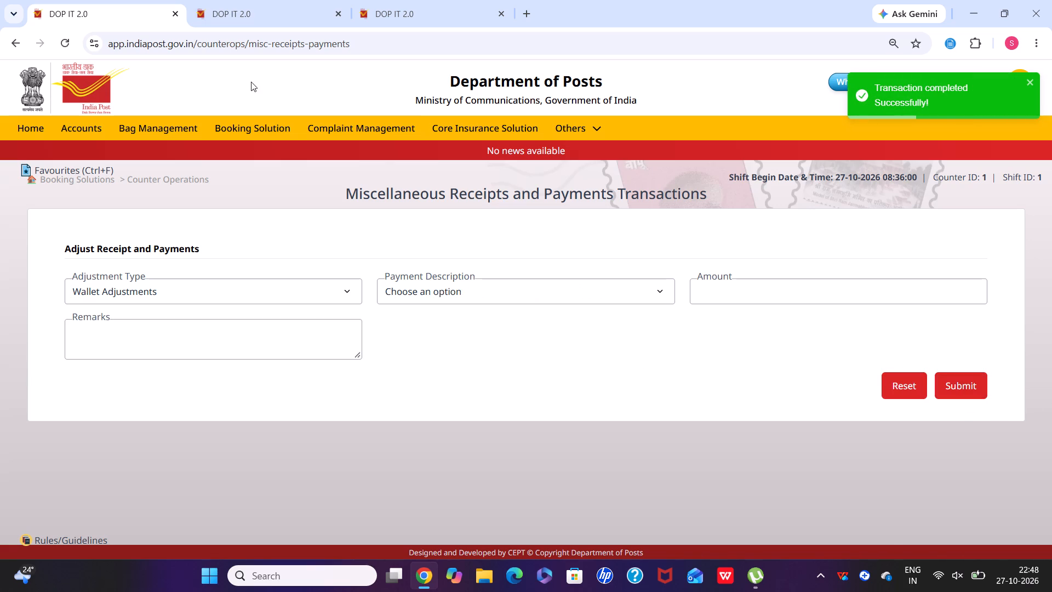
Refresh the cash balance on the portal home tab to check it against the receipt adjustment.
{"action": "left_click", "coordinate": [377, 6]}
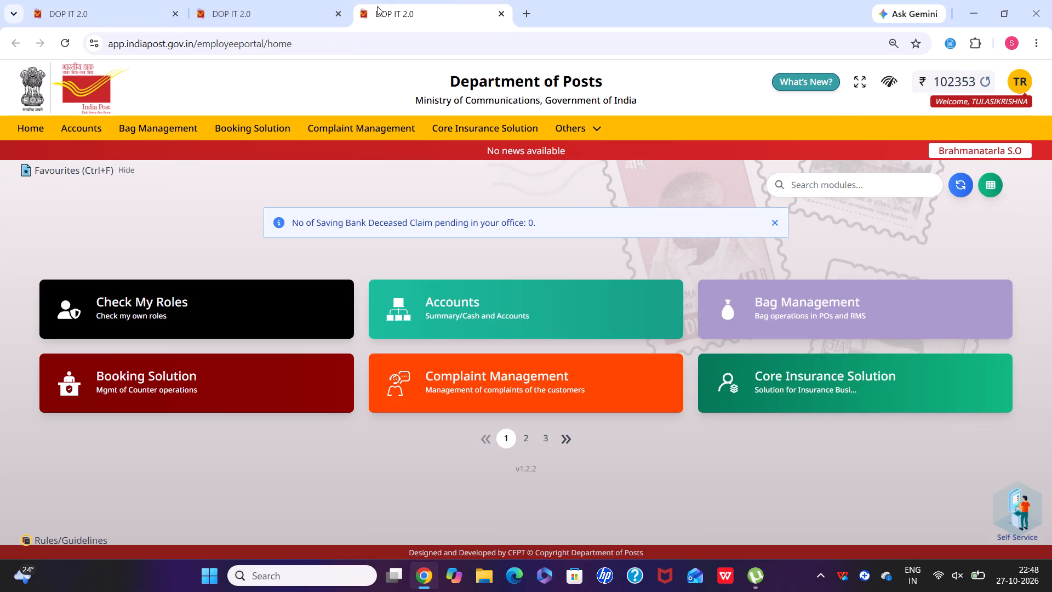
{"action": "left_click", "coordinate": [986, 76]}
{"action": "left_click", "coordinate": [986, 77]}
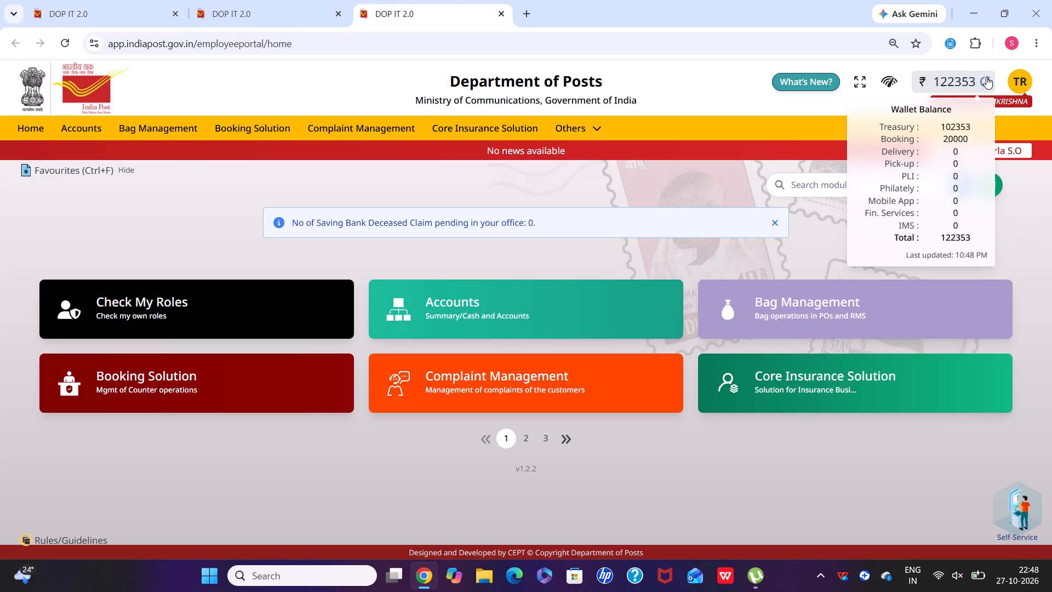
Open Transfer Cash from Counter Operations in the first tab and set up a Counter to Treasury transfer of 20000.
{"action": "left_click", "coordinate": [144, 23]}
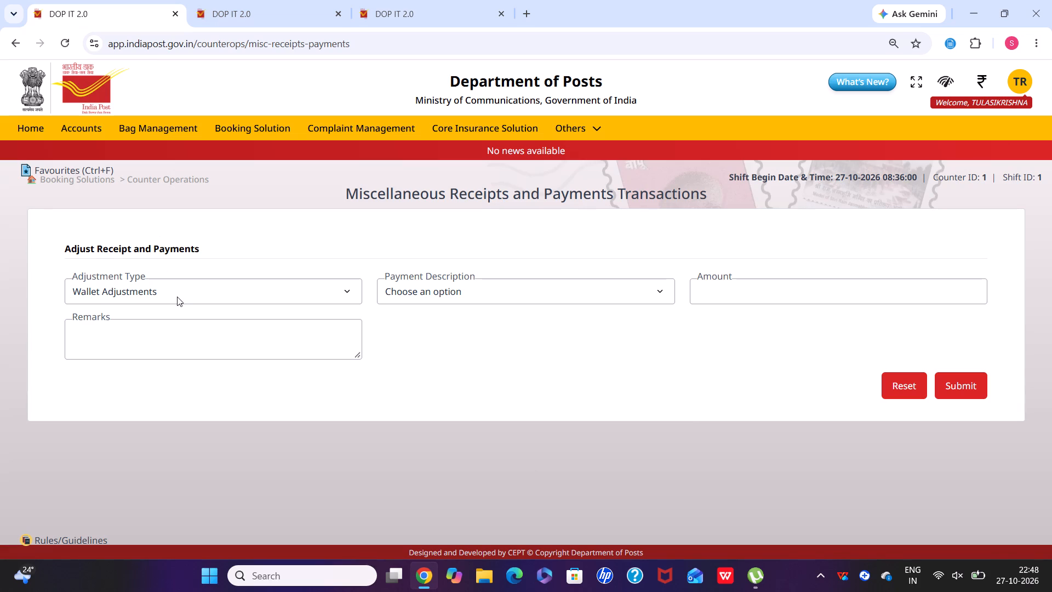
{"action": "left_click", "coordinate": [23, 47]}
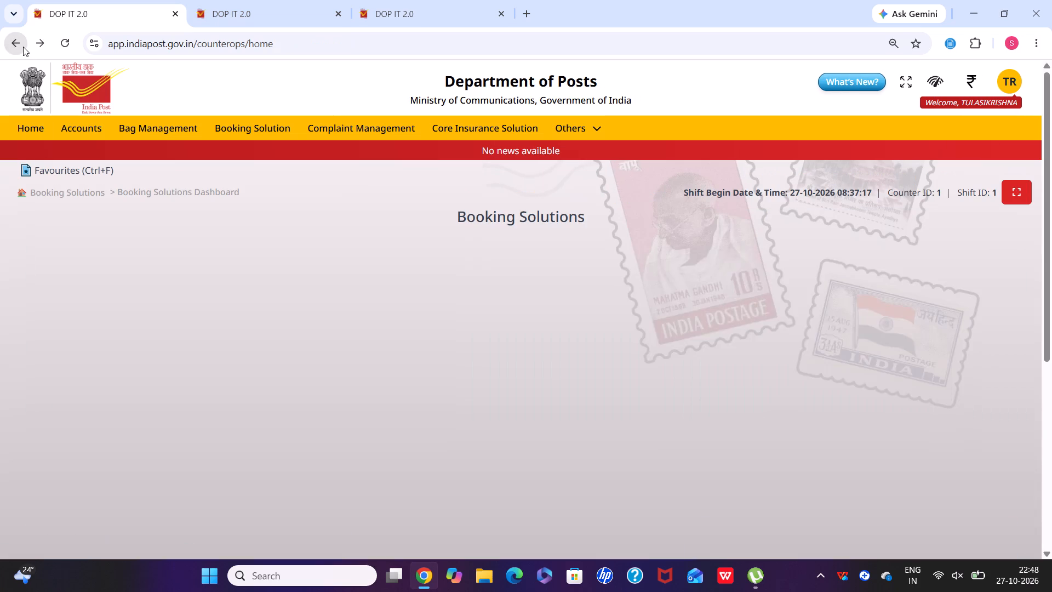
{"action": "left_click", "coordinate": [201, 409]}
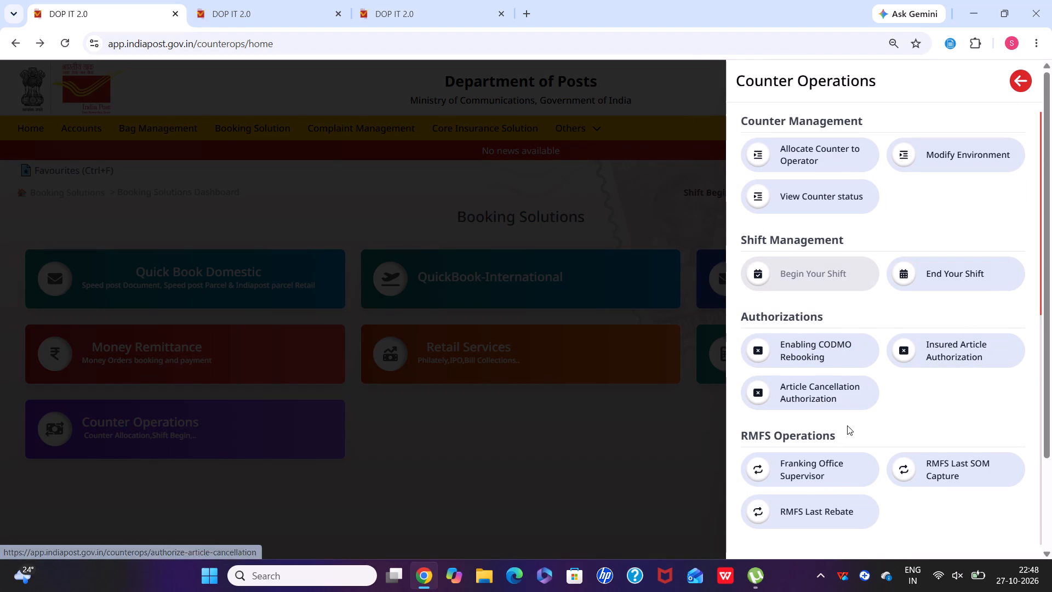
{"action": "scroll", "coordinate": [847, 425], "scroll_direction": "down", "scroll_amount": 2}
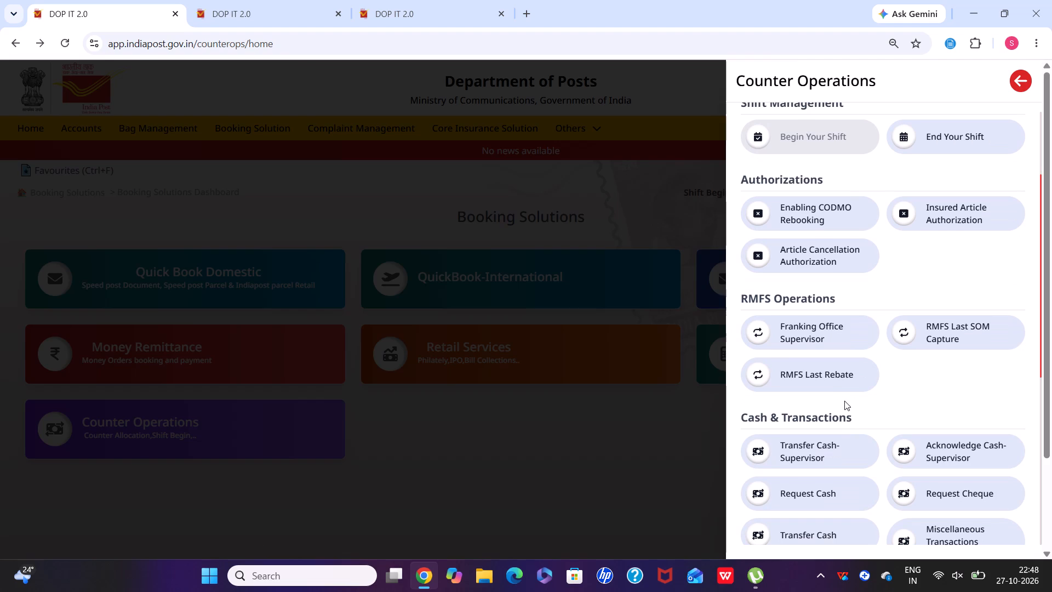
{"action": "left_click", "coordinate": [834, 523]}
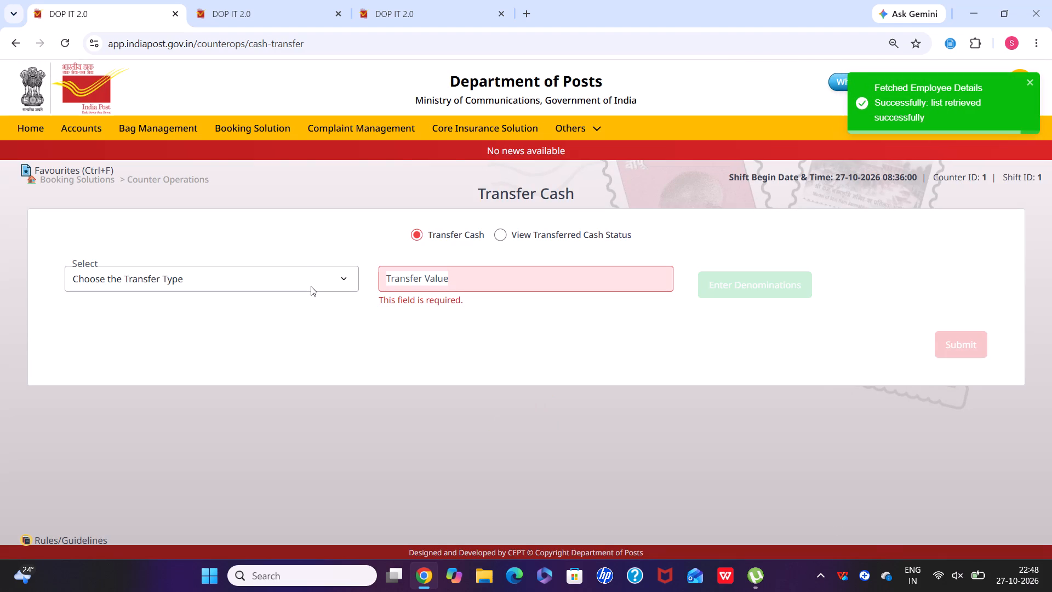
{"action": "left_click", "coordinate": [311, 286]}
{"action": "left_click", "coordinate": [301, 317]}
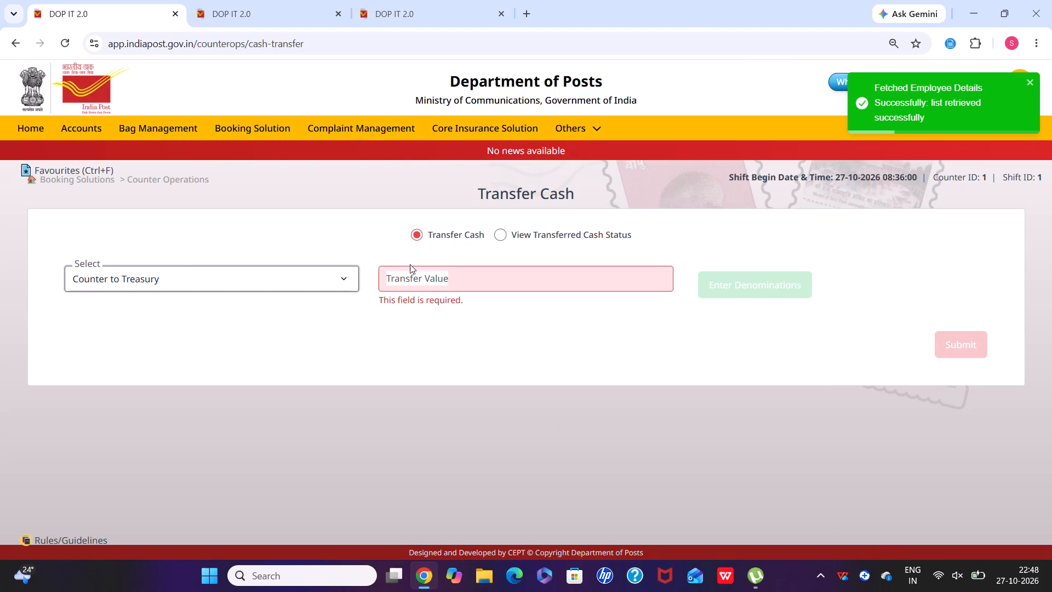
{"action": "left_click", "coordinate": [407, 277]}
{"action": "type", "text": "20000"}
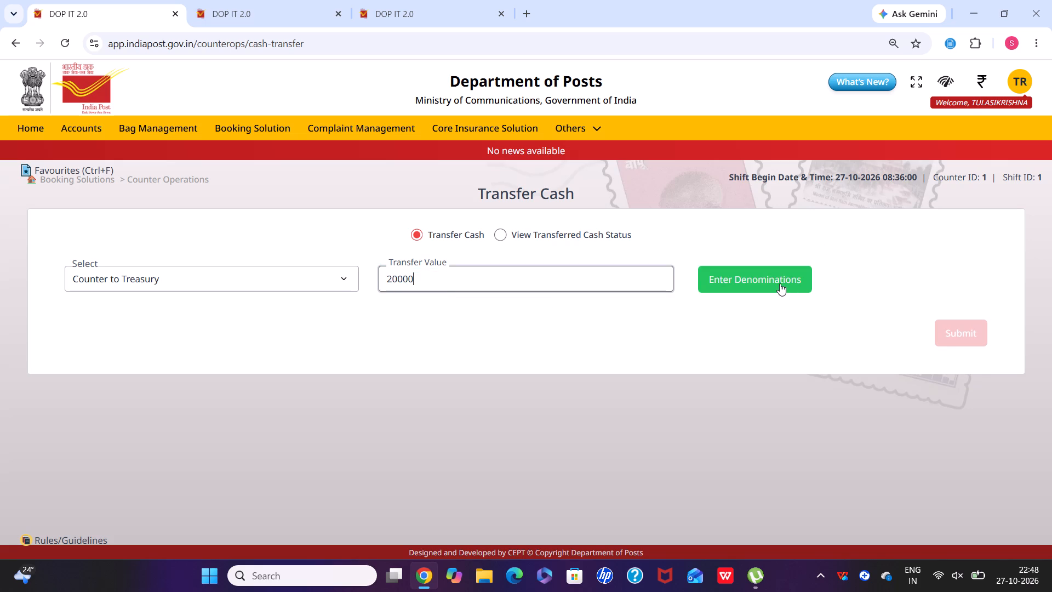
Enter the transfer's denominations as 20000 coins of 1 and submit the cash transfer.
{"action": "left_click", "coordinate": [780, 283]}
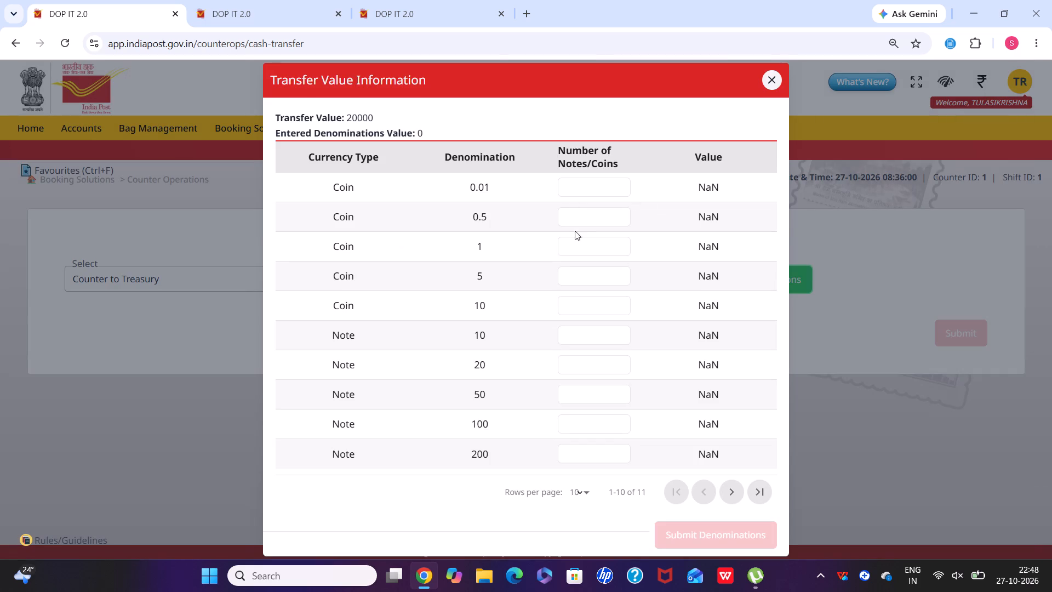
{"action": "left_click", "coordinate": [578, 251]}
{"action": "type", "text": "20000"}
{"action": "left_click", "coordinate": [715, 532]}
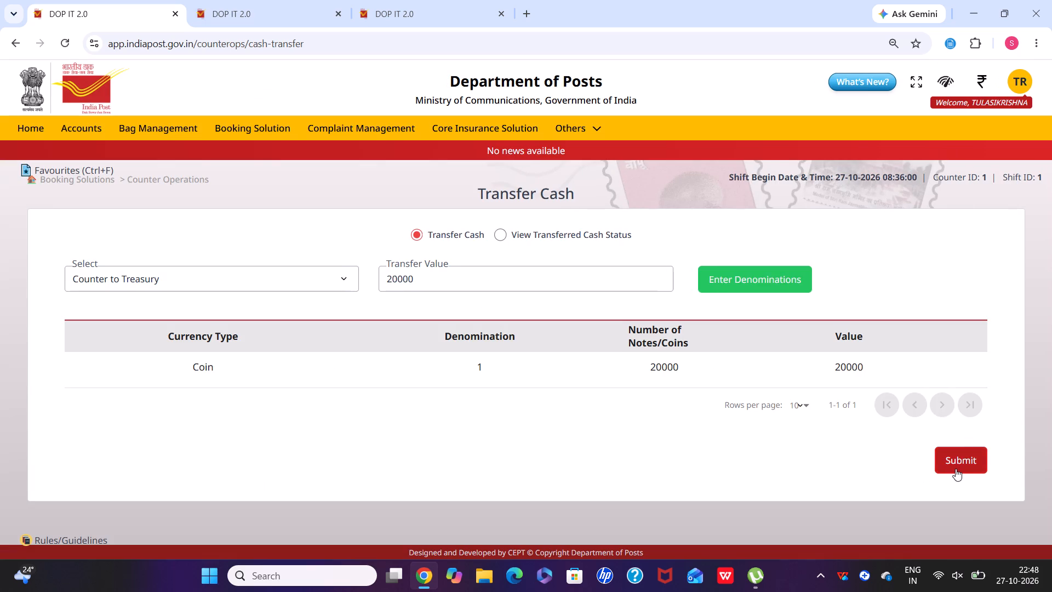
{"action": "left_click", "coordinate": [956, 469]}
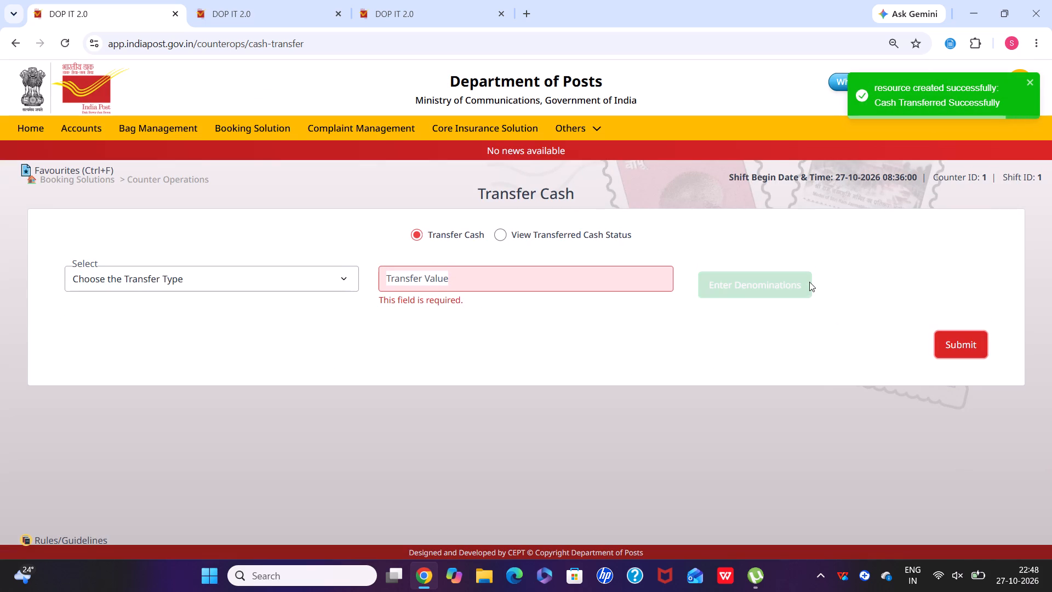
In the treasury tab, return to Treasury Management and process the pending 20000 counter remittance from the cash transactions status, confirming it.
{"action": "left_click", "coordinate": [470, 13]}
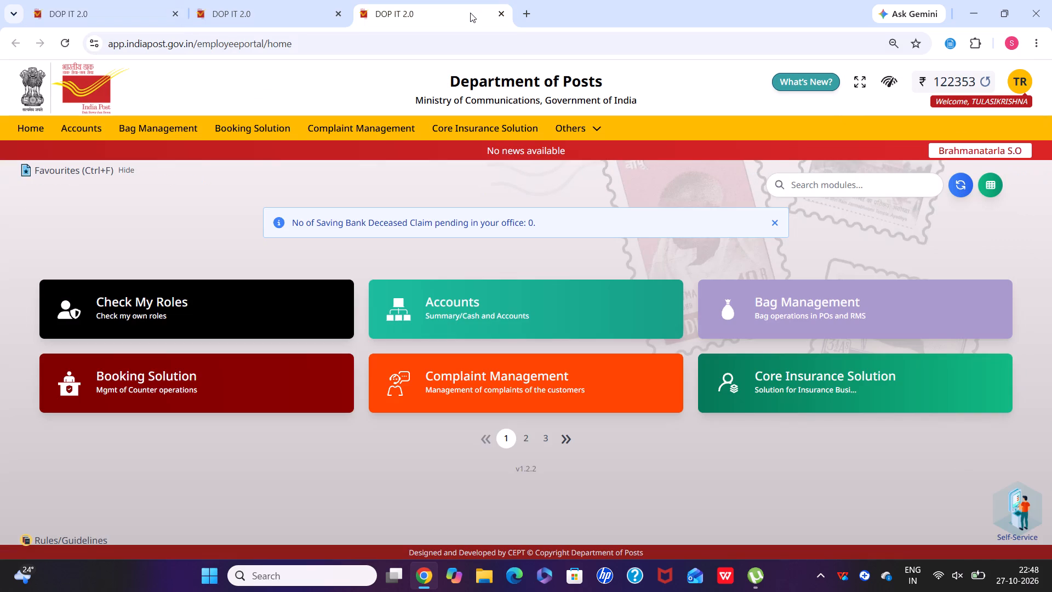
{"action": "left_click", "coordinate": [237, 10]}
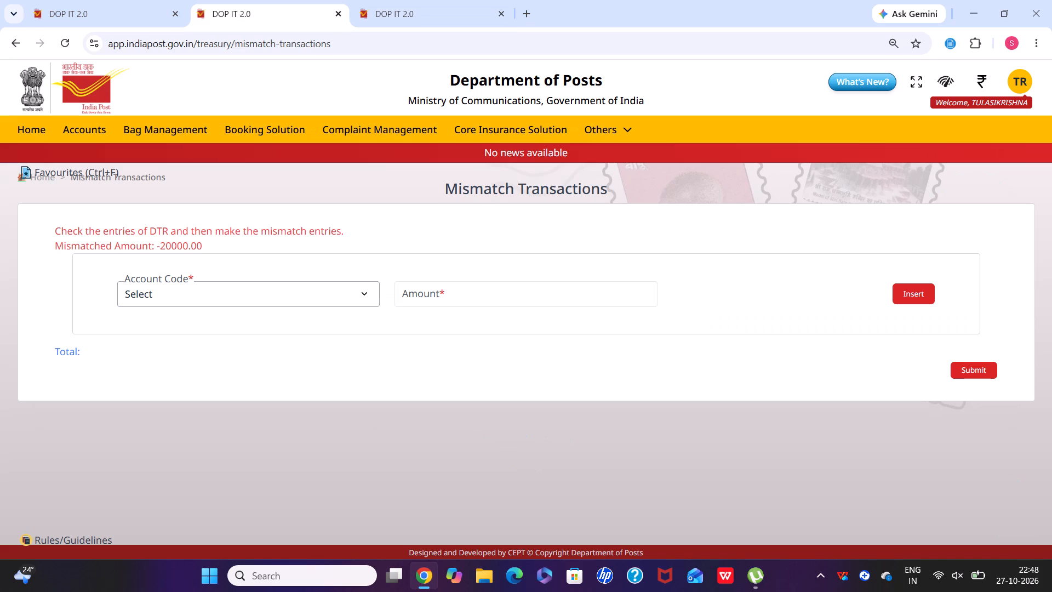
{"action": "left_click", "coordinate": [14, 44]}
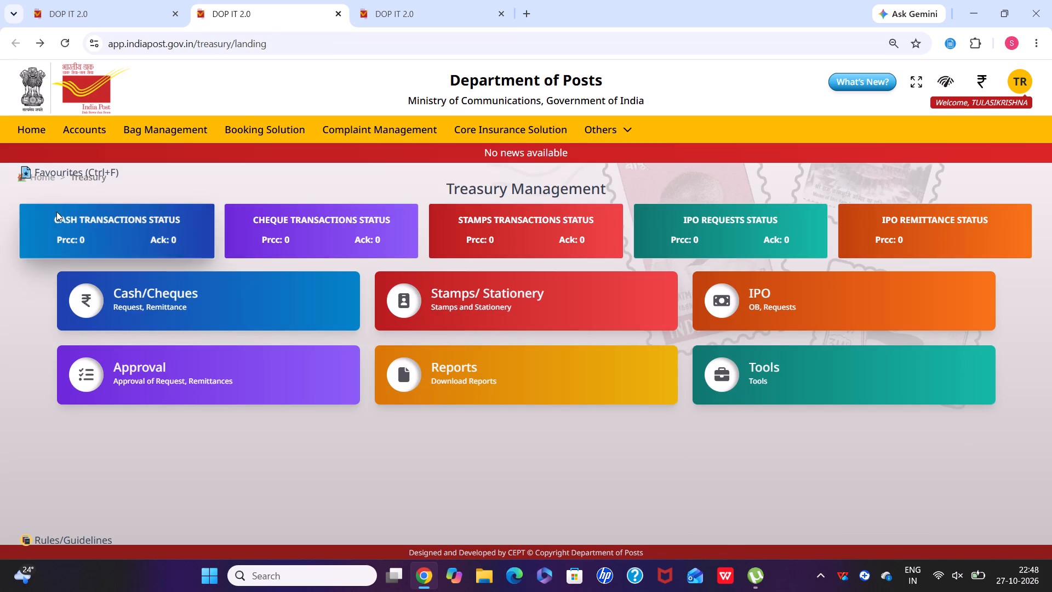
{"action": "left_click", "coordinate": [76, 245]}
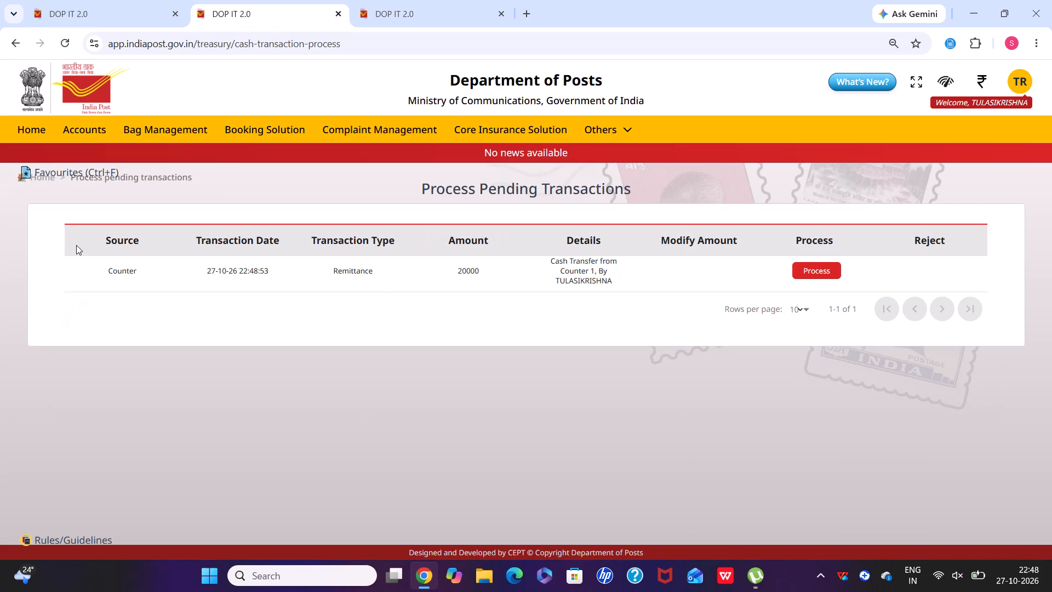
{"action": "left_click", "coordinate": [822, 270]}
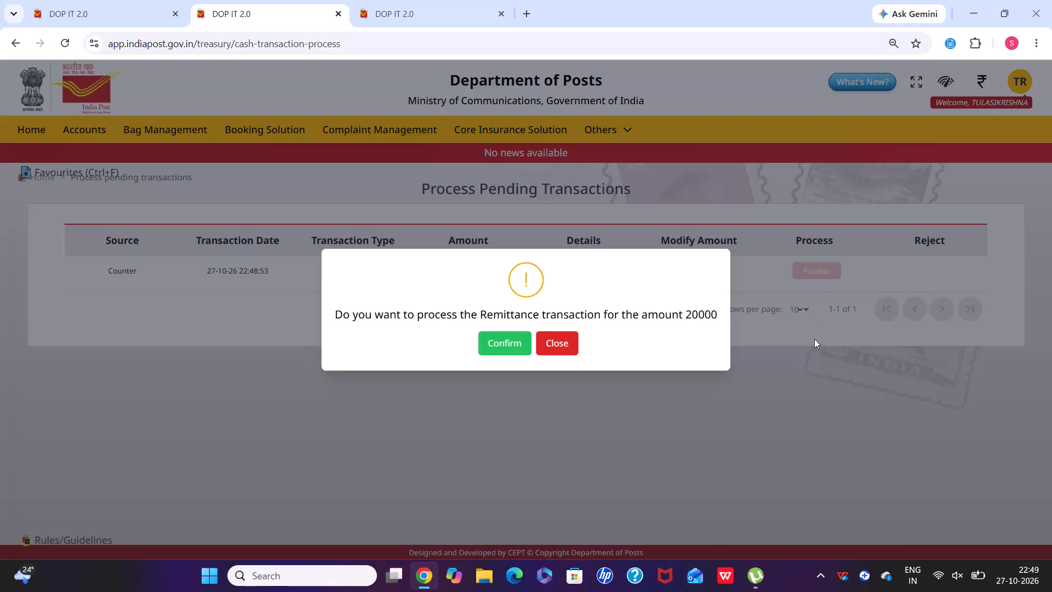
{"action": "left_click", "coordinate": [510, 343]}
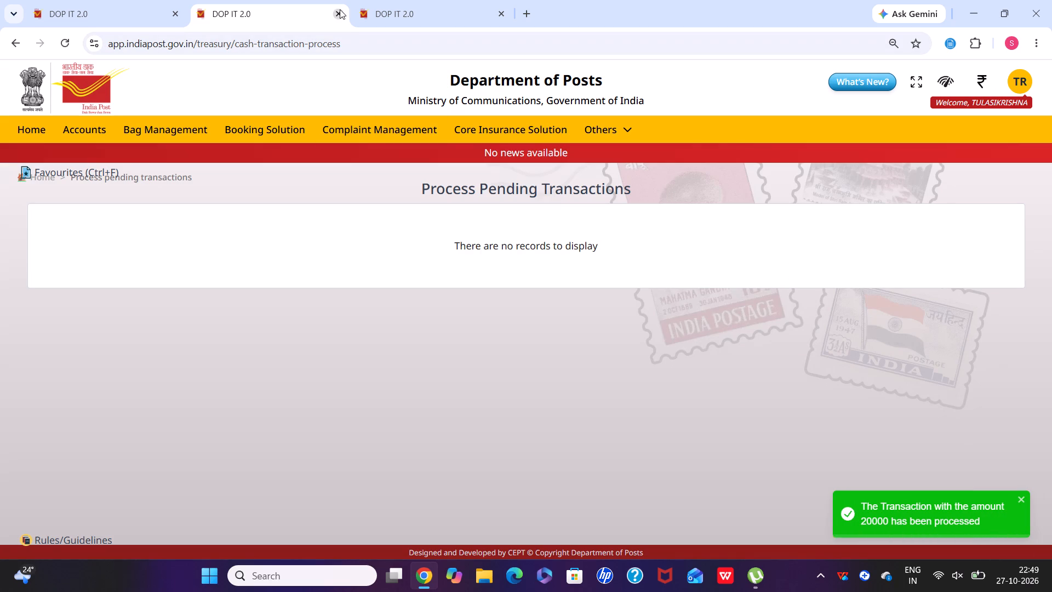
Return to Treasury Management and reopen Mismatch Transactions from its tools to recheck the mismatched amount.
{"action": "left_click", "coordinate": [16, 47]}
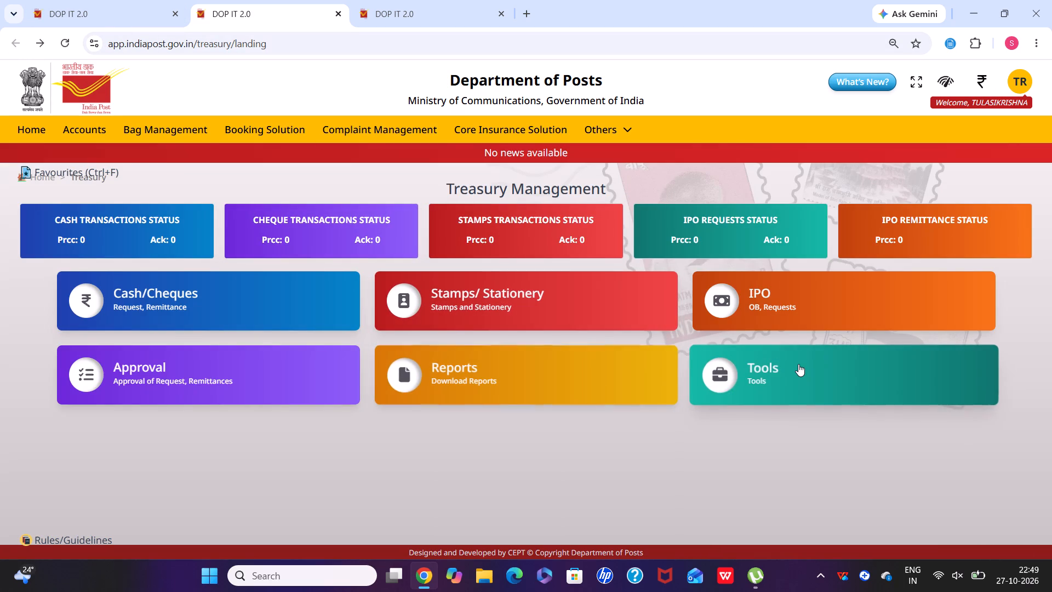
{"action": "left_click", "coordinate": [798, 364]}
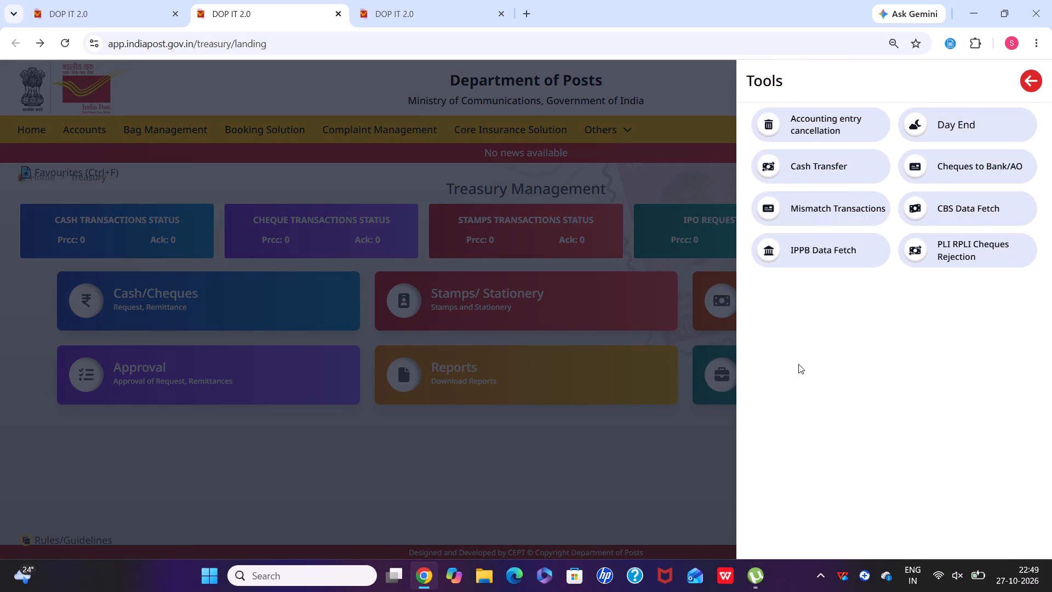
{"action": "left_click", "coordinate": [801, 209]}
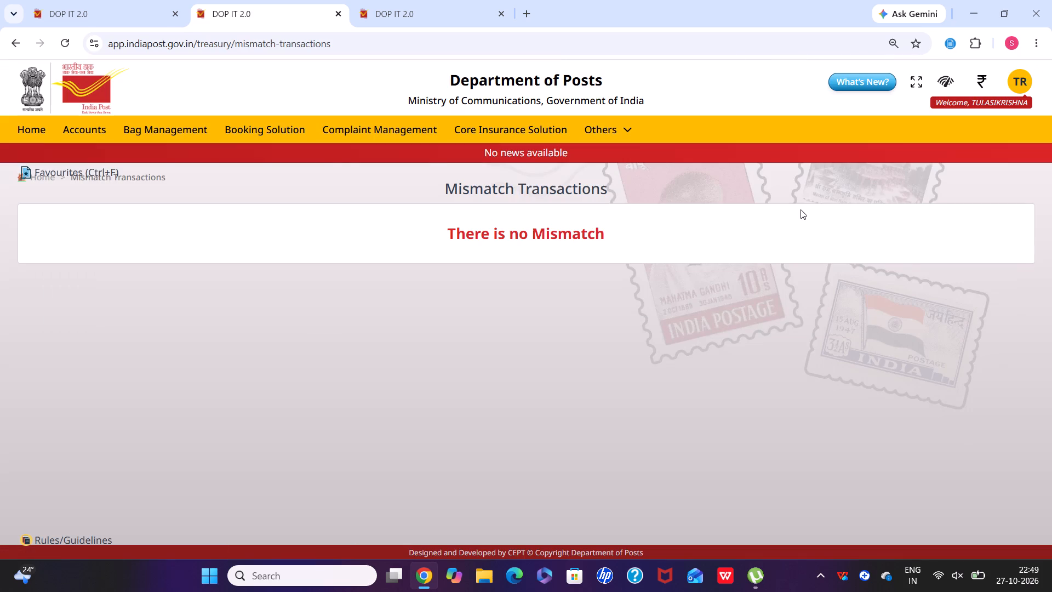
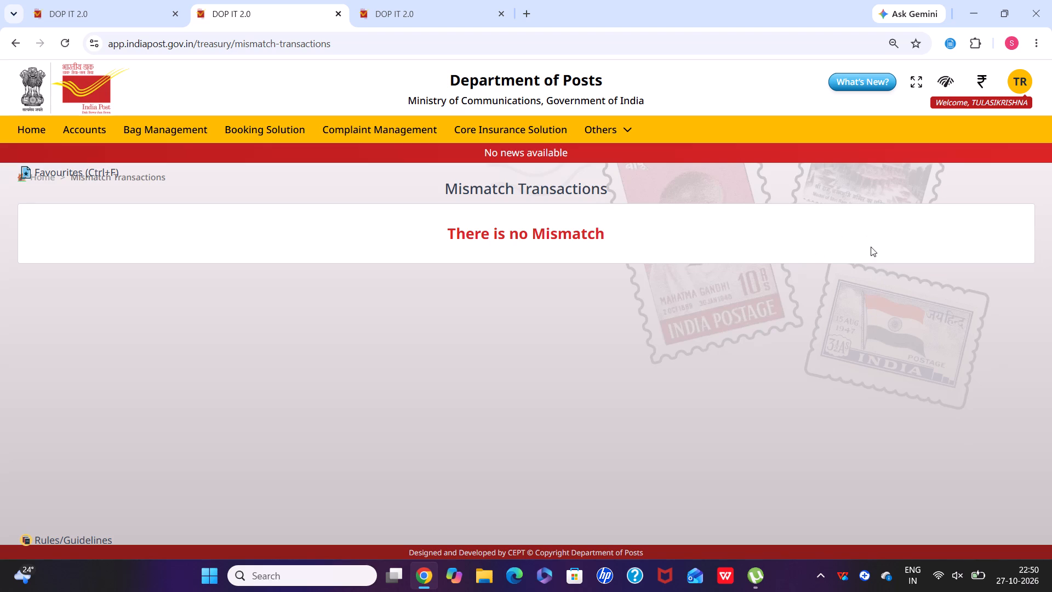
Refresh the wallet balance on the portal home page and check it against the treasury Mismatch Transactions page.
{"action": "left_click", "coordinate": [237, 11]}
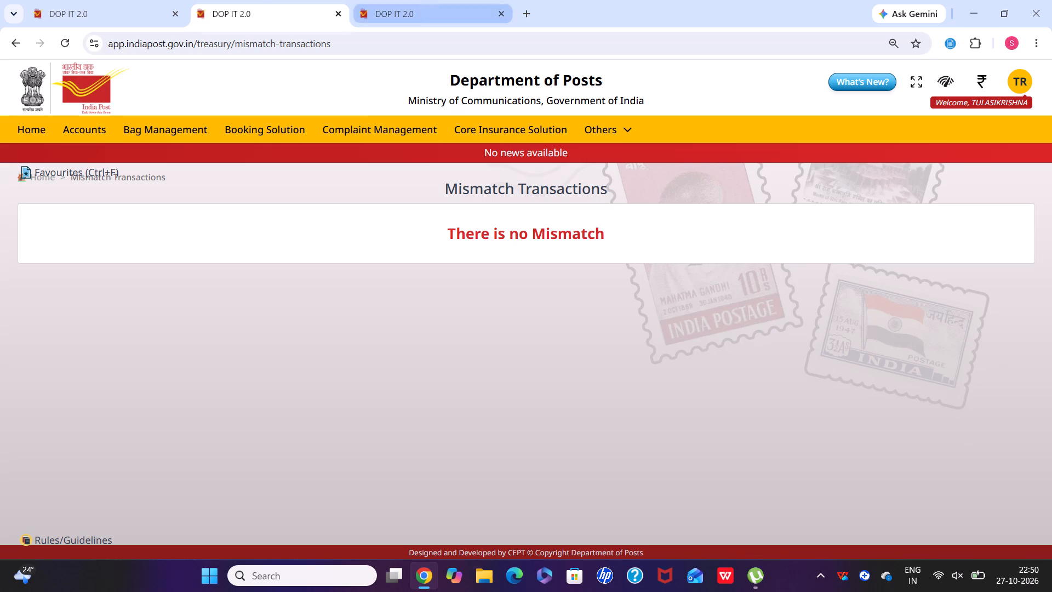
{"action": "left_click", "coordinate": [411, 5]}
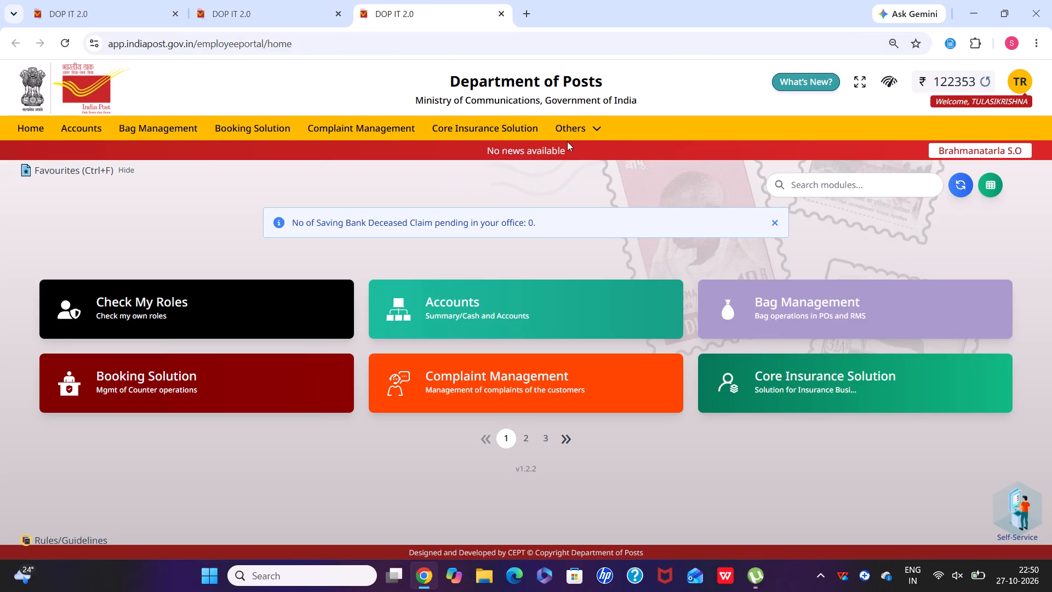
{"action": "left_click", "coordinate": [988, 77]}
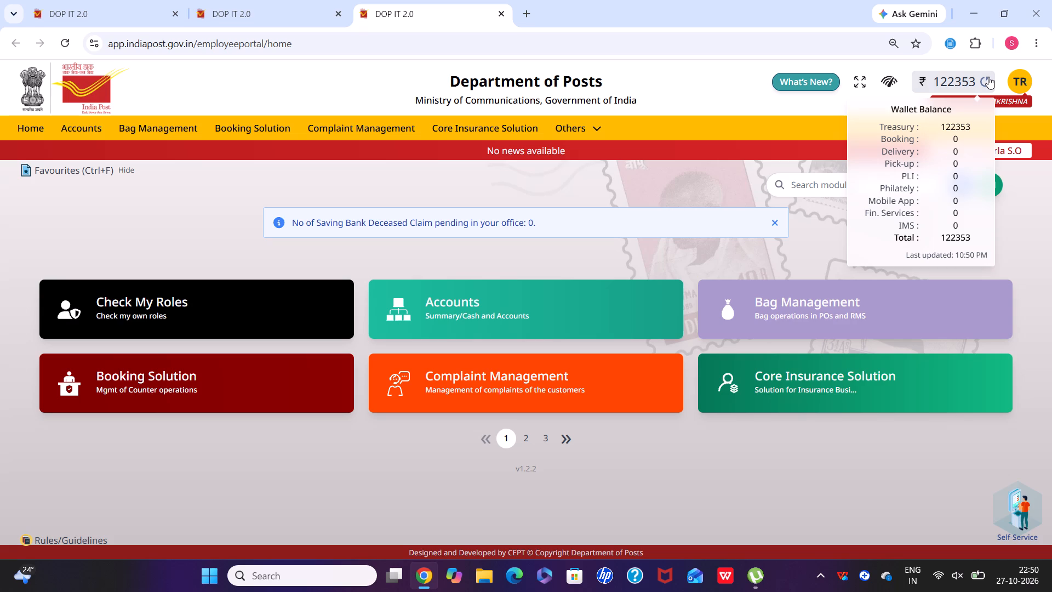
{"action": "left_click", "coordinate": [250, 15]}
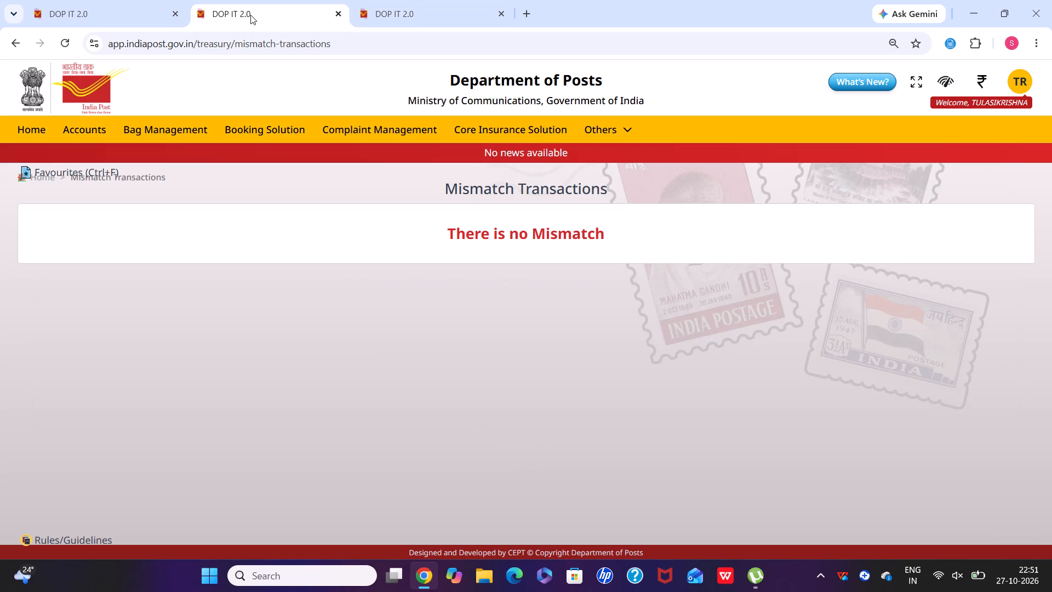
{"action": "left_click", "coordinate": [388, 22]}
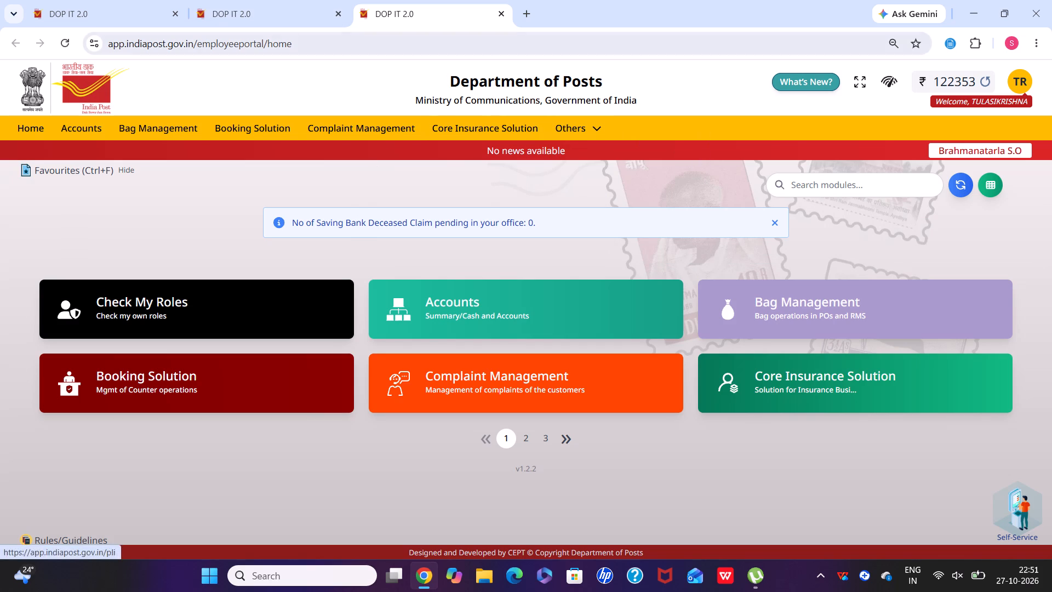
{"action": "left_click", "coordinate": [253, 10]}
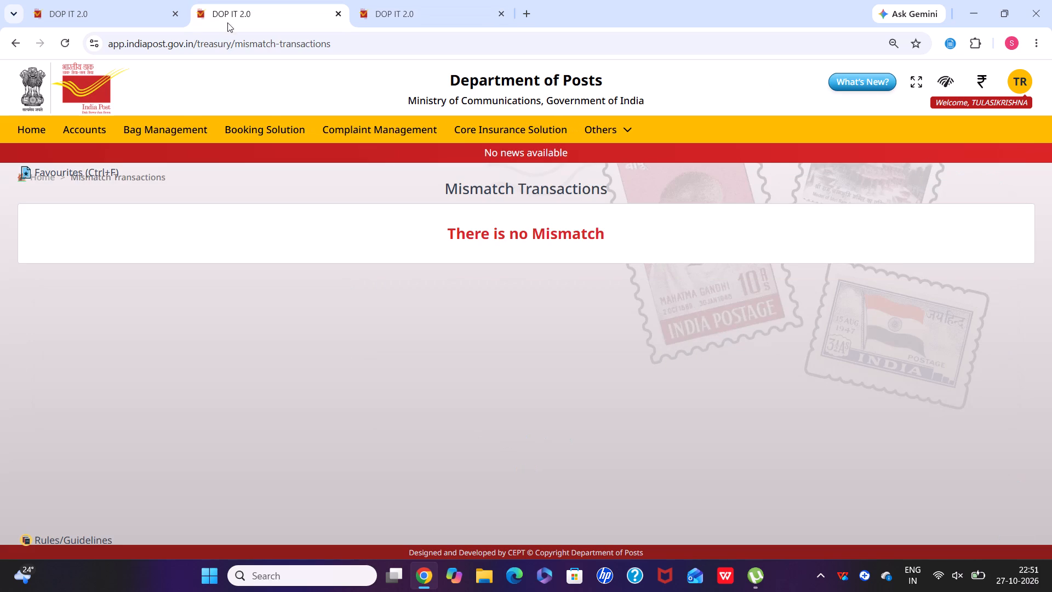
In the counter tab, open Common Submit Accounts from Counter Operations and generate the account for counter 1, shift 1, confirming it.
{"action": "left_click", "coordinate": [59, 9]}
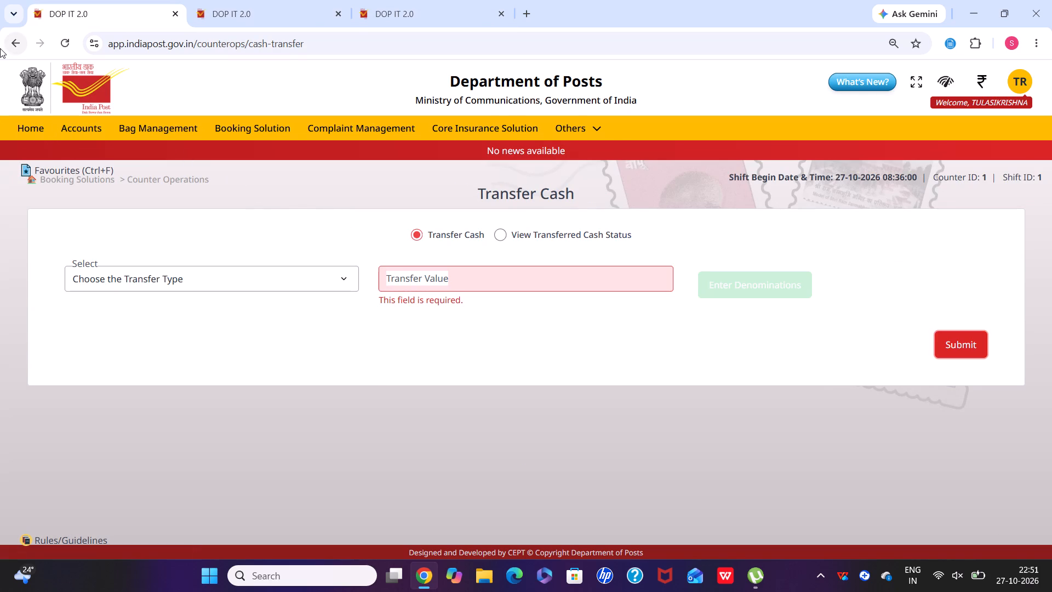
{"action": "left_click", "coordinate": [16, 43]}
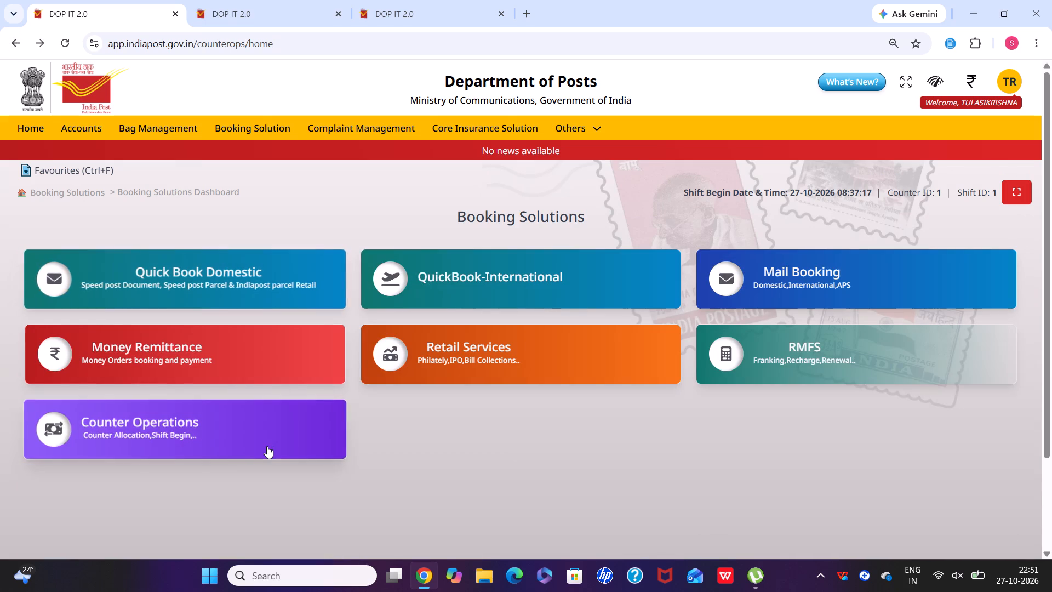
{"action": "left_click", "coordinate": [267, 446]}
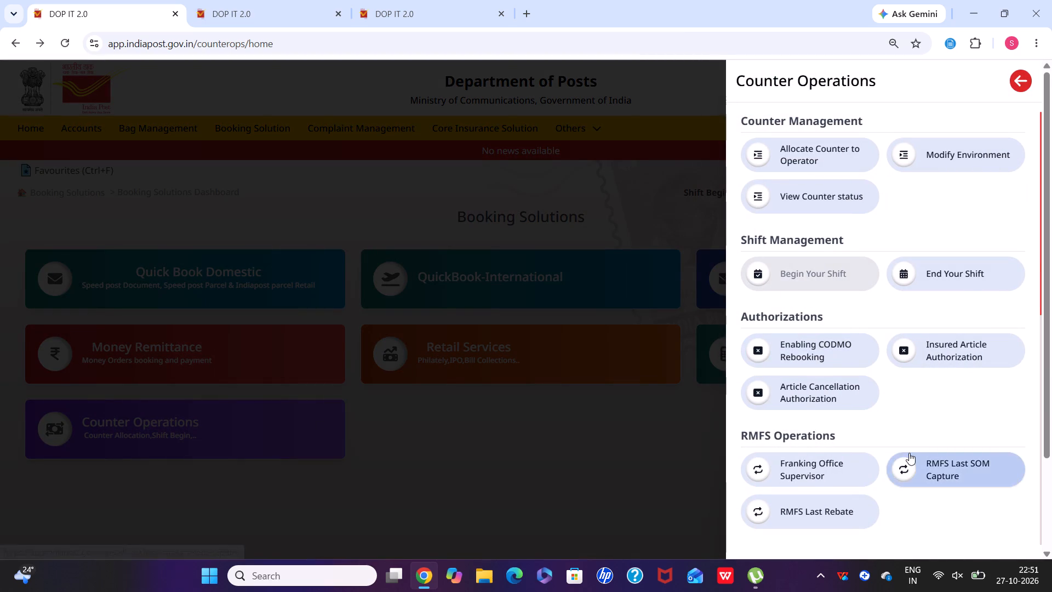
{"action": "scroll", "coordinate": [909, 453], "scroll_direction": "down", "scroll_amount": 7}
{"action": "left_click", "coordinate": [957, 495]}
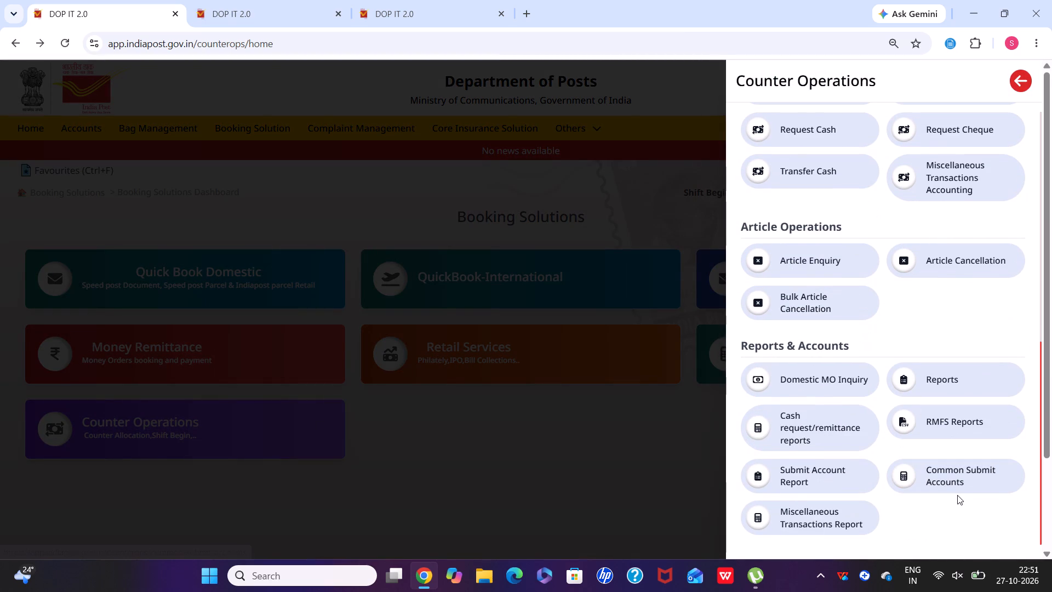
{"action": "left_click", "coordinate": [958, 485]}
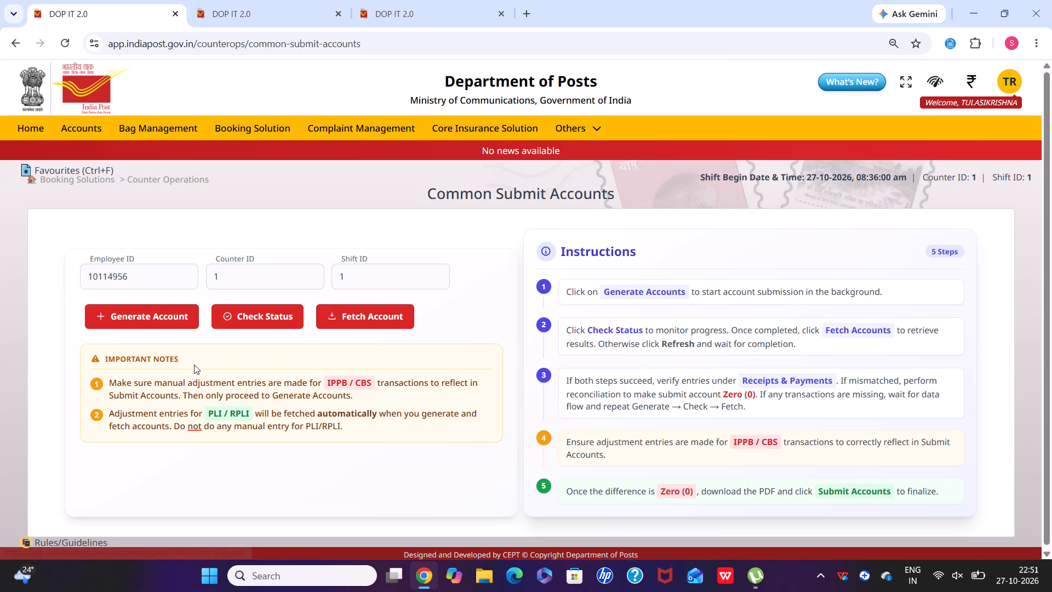
{"action": "left_click", "coordinate": [172, 322]}
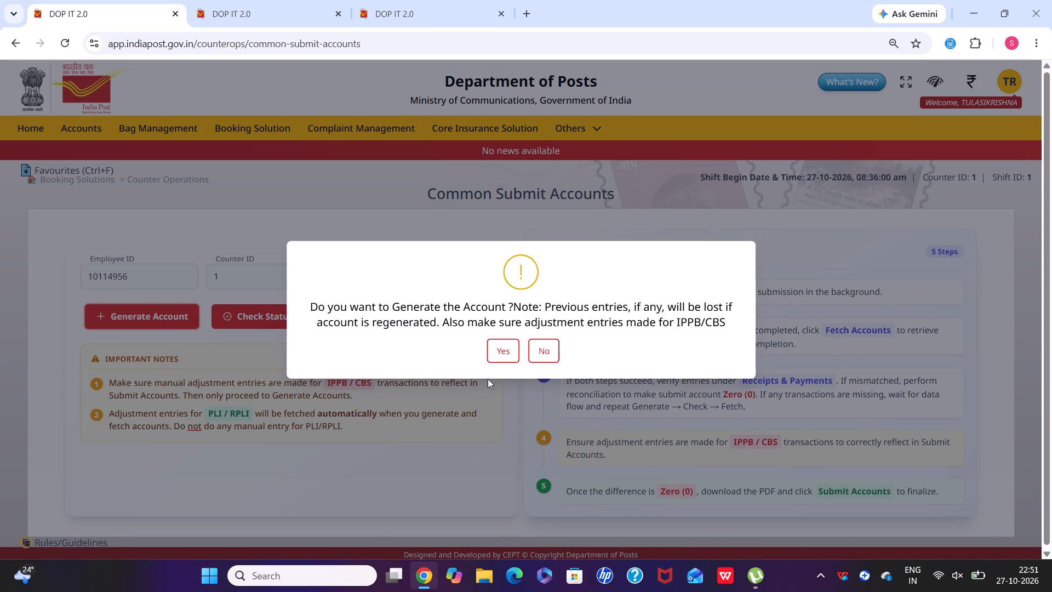
{"action": "left_click", "coordinate": [505, 357]}
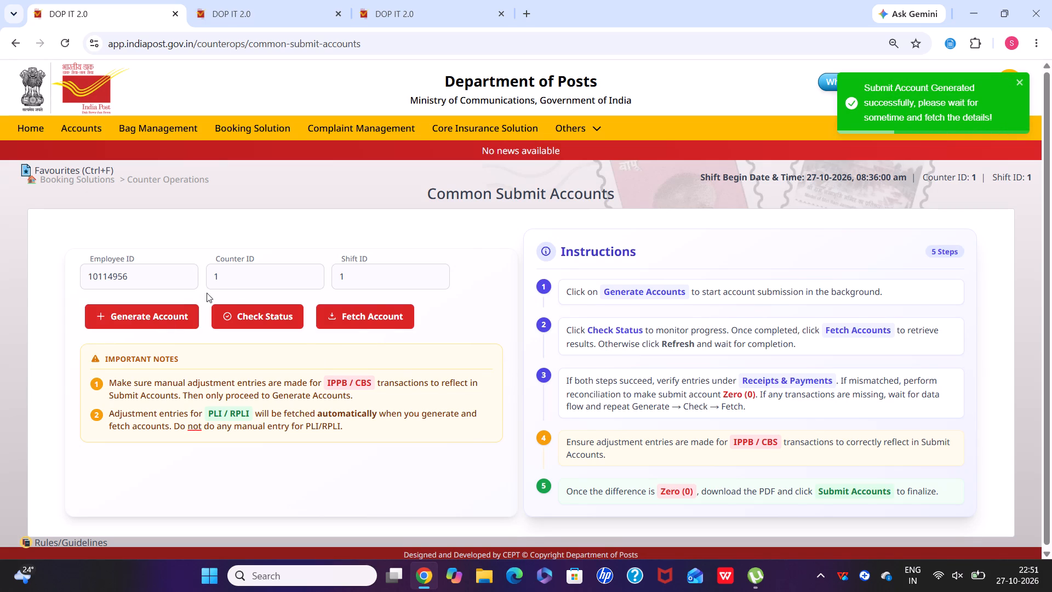
Check and refresh the status of the submit account request, close the status list, and fetch the generated account.
{"action": "left_click", "coordinate": [255, 318]}
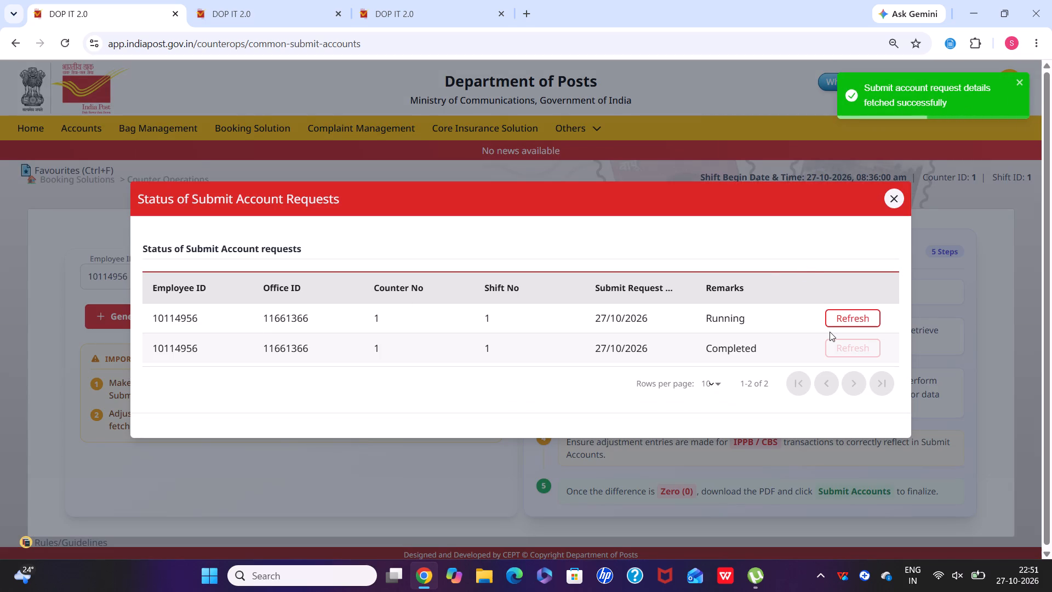
{"action": "left_click", "coordinate": [846, 323]}
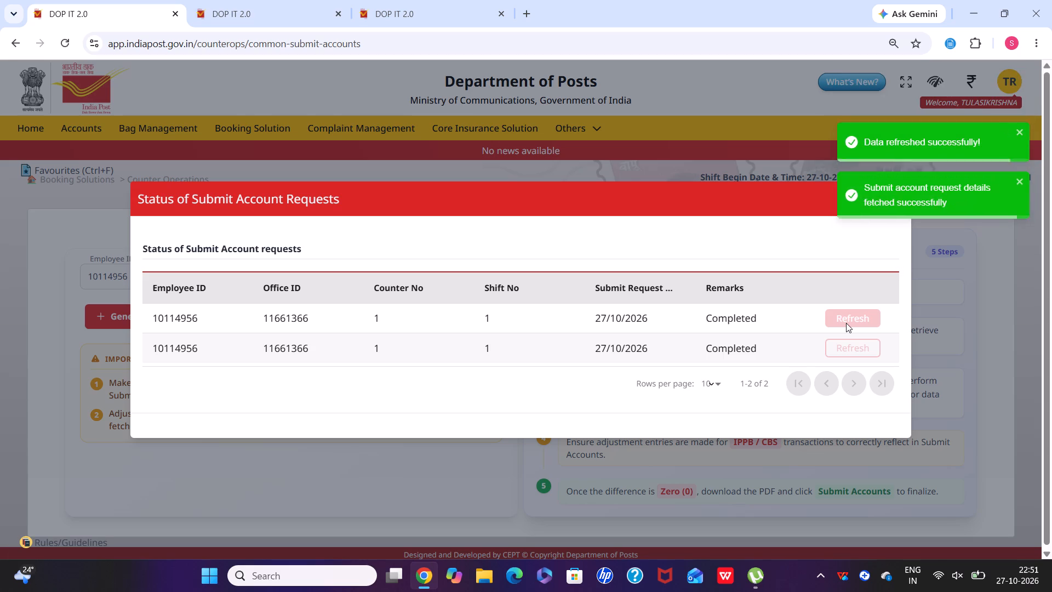
{"action": "left_click", "coordinate": [893, 199]}
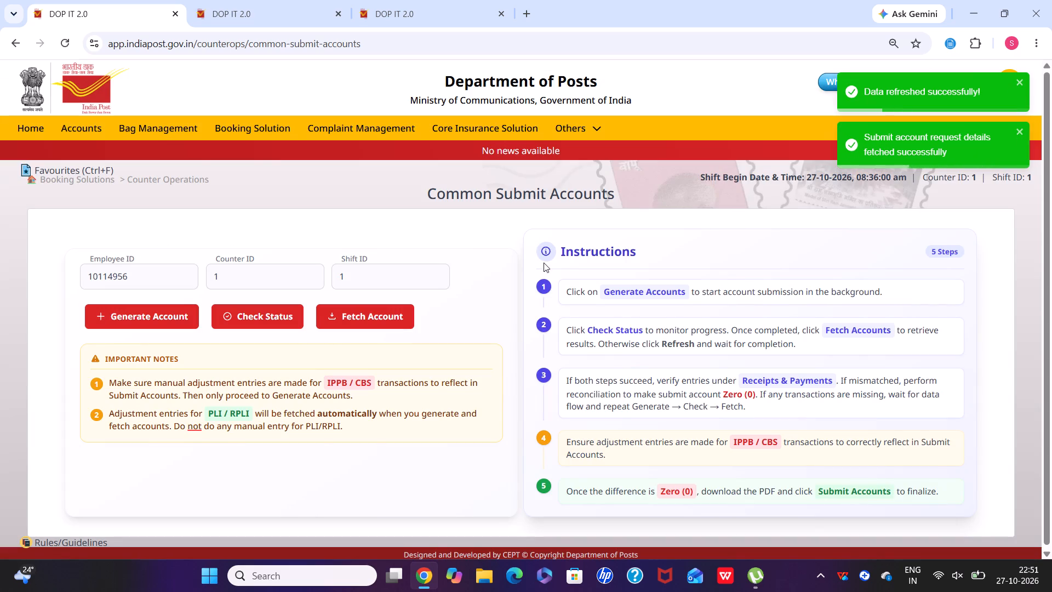
{"action": "left_click", "coordinate": [381, 312]}
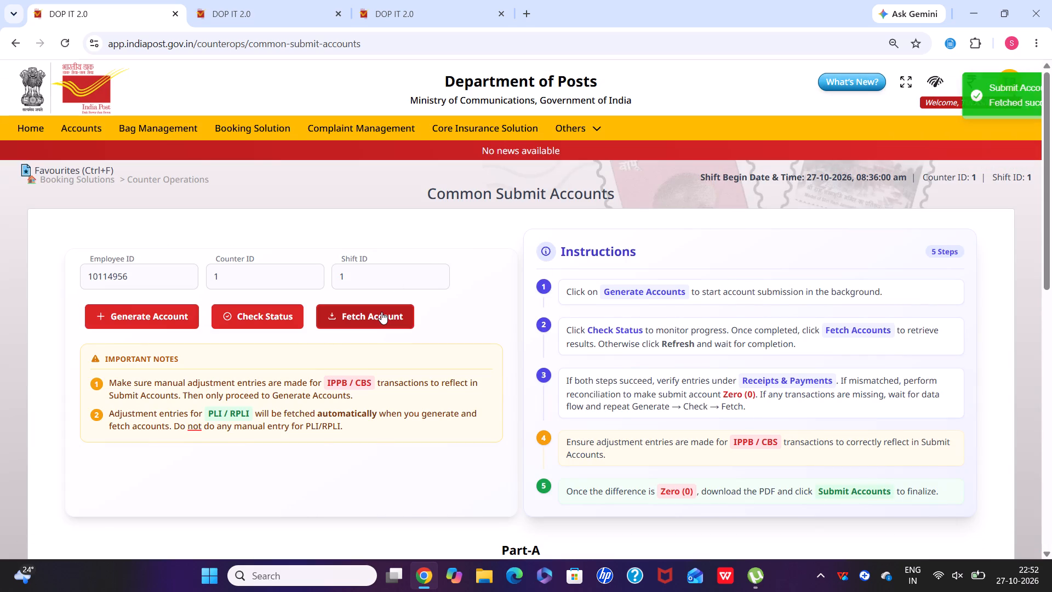
Review the Part-A and Part-B receipts and payments differences and submit the counter account.
{"action": "scroll", "coordinate": [381, 312], "scroll_direction": "down", "scroll_amount": 7}
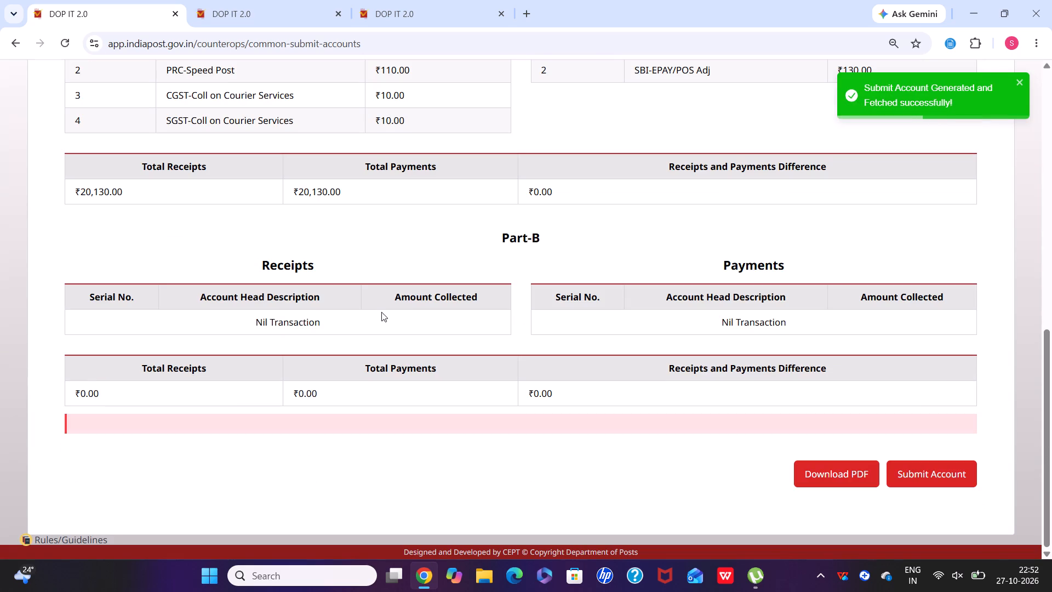
{"action": "scroll", "coordinate": [381, 312], "scroll_direction": "up", "scroll_amount": 1}
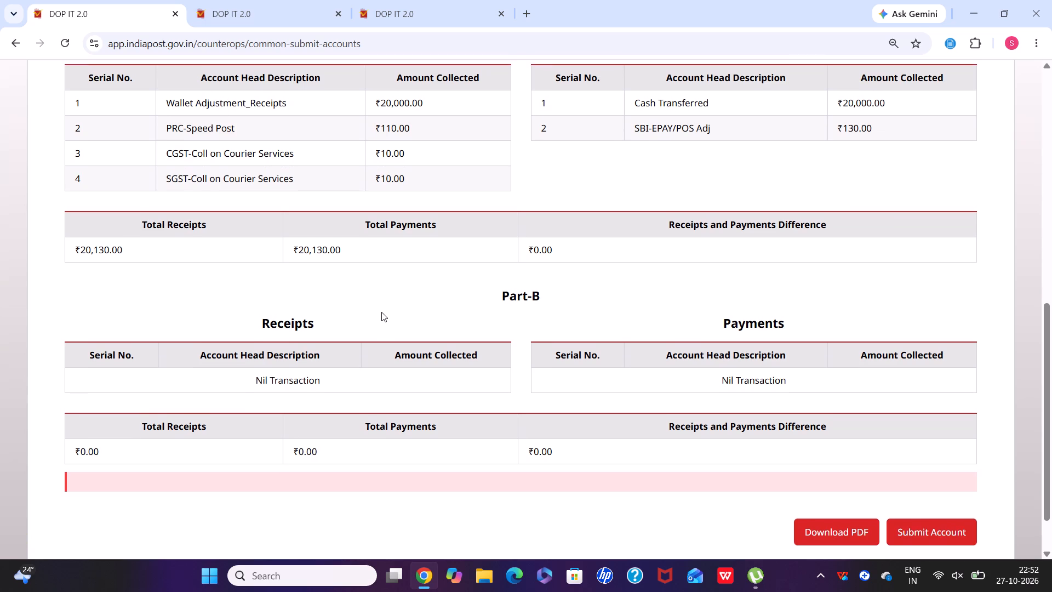
{"action": "scroll", "coordinate": [381, 312], "scroll_direction": "up", "scroll_amount": 1}
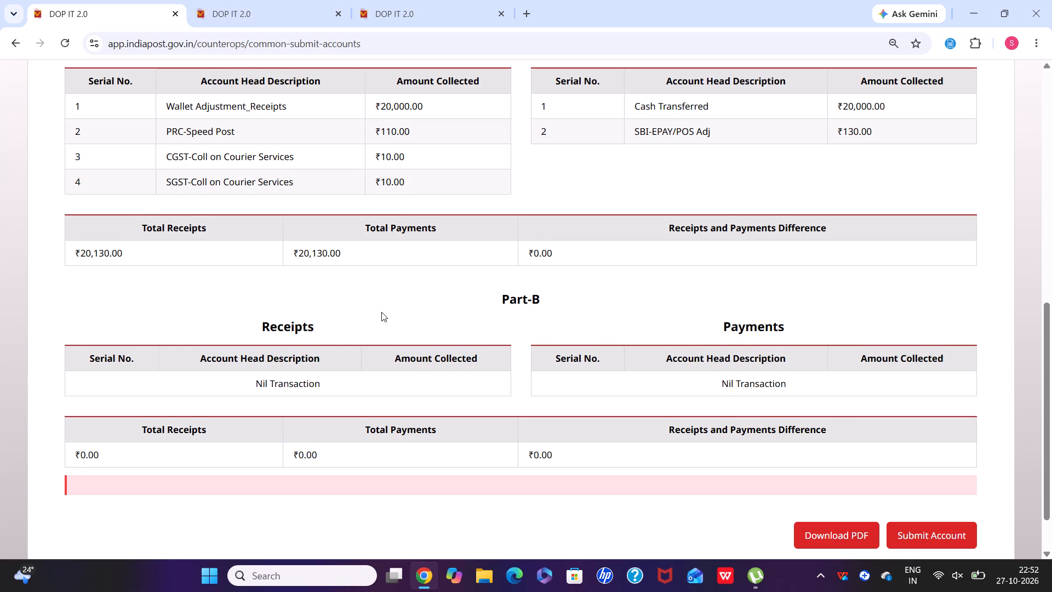
{"action": "scroll", "coordinate": [381, 312], "scroll_direction": "down", "scroll_amount": 2}
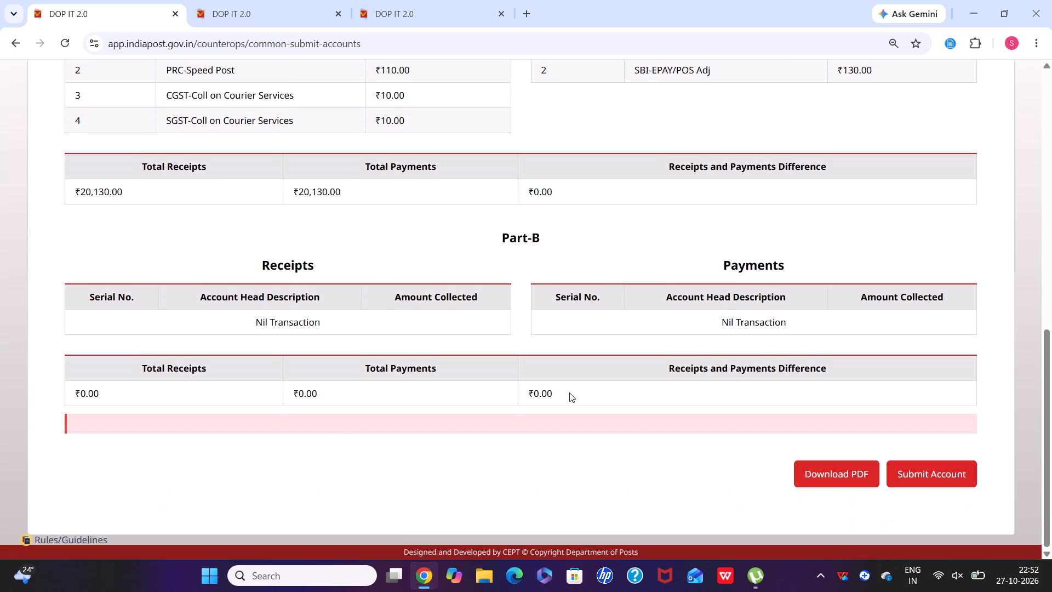
{"action": "left_click", "coordinate": [927, 475]}
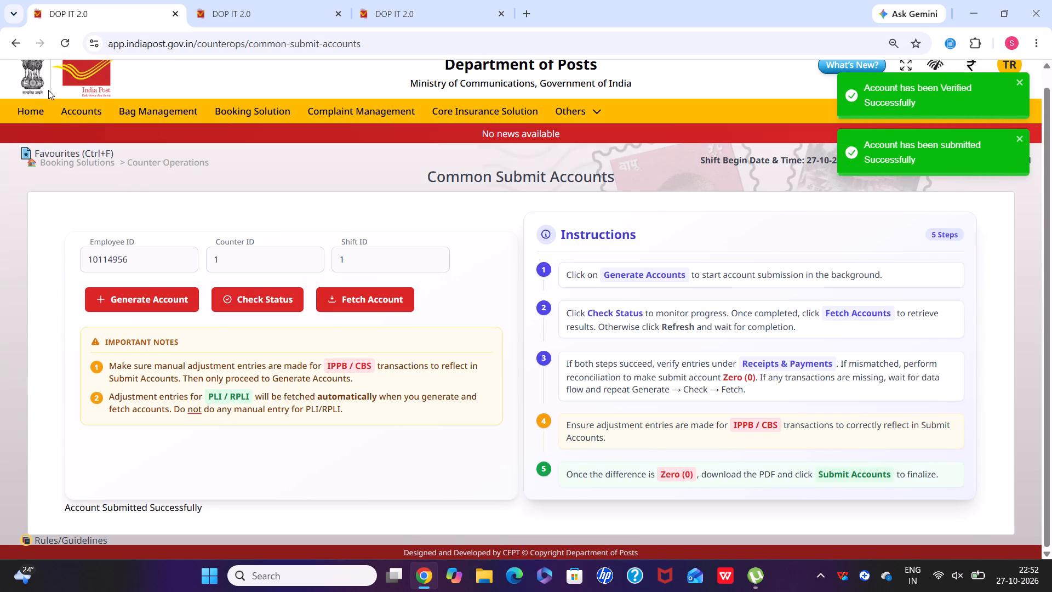
Return to Booking Solutions, open End Your Shift from Counter Operations, and end shift 1 of counter 1, confirming it.
{"action": "left_click", "coordinate": [23, 47]}
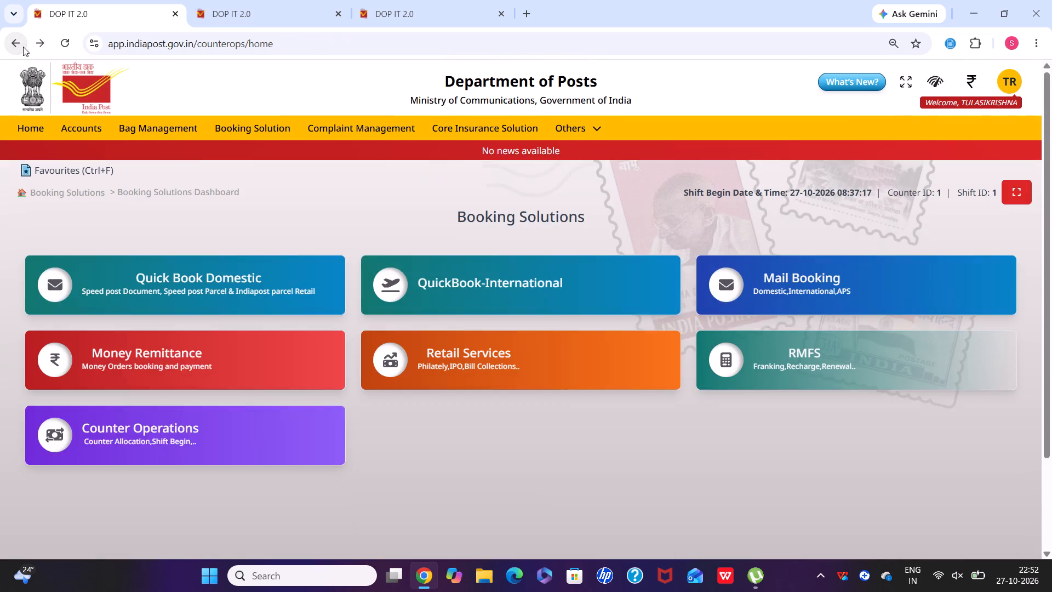
{"action": "left_click", "coordinate": [248, 413]}
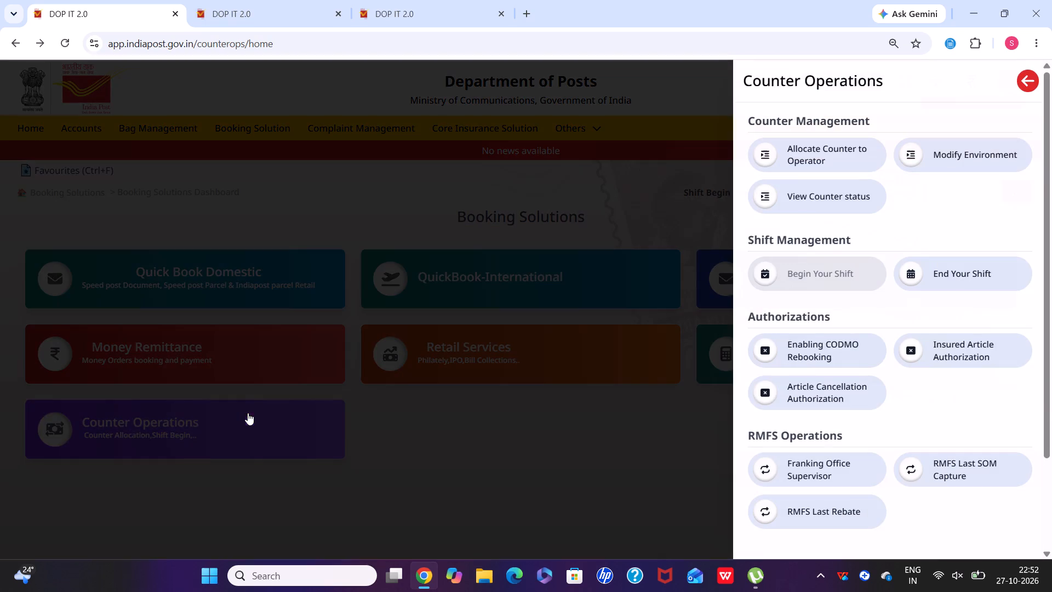
{"action": "left_click", "coordinate": [942, 266]}
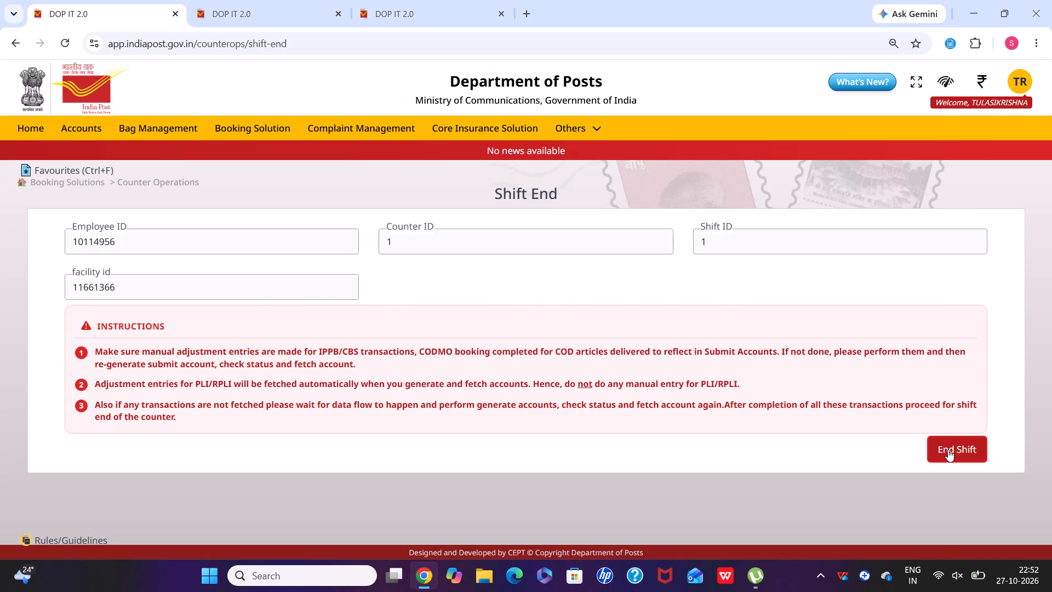
{"action": "left_click", "coordinate": [948, 450]}
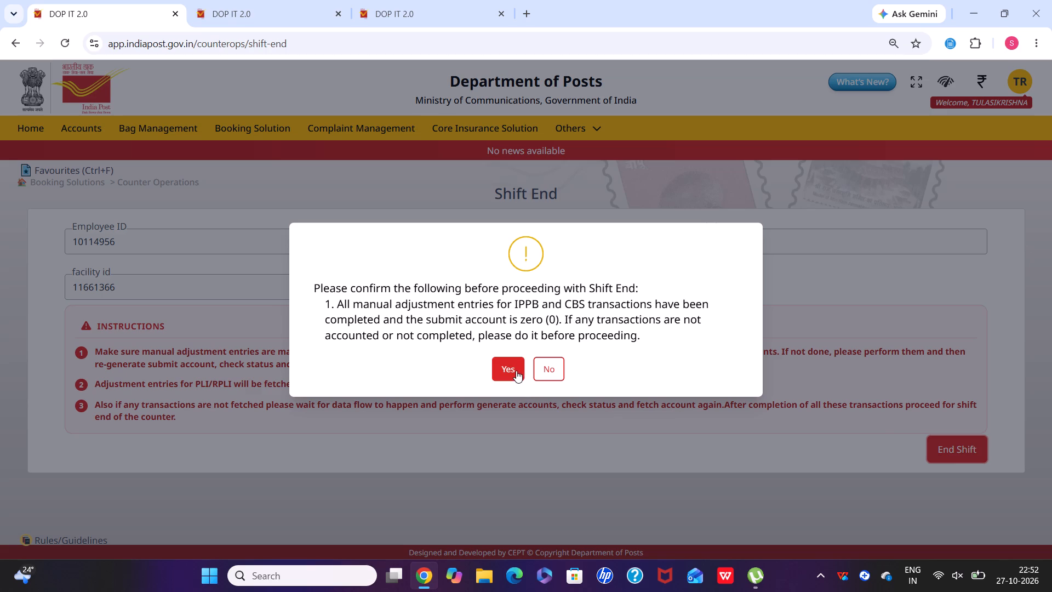
{"action": "left_click", "coordinate": [516, 371]}
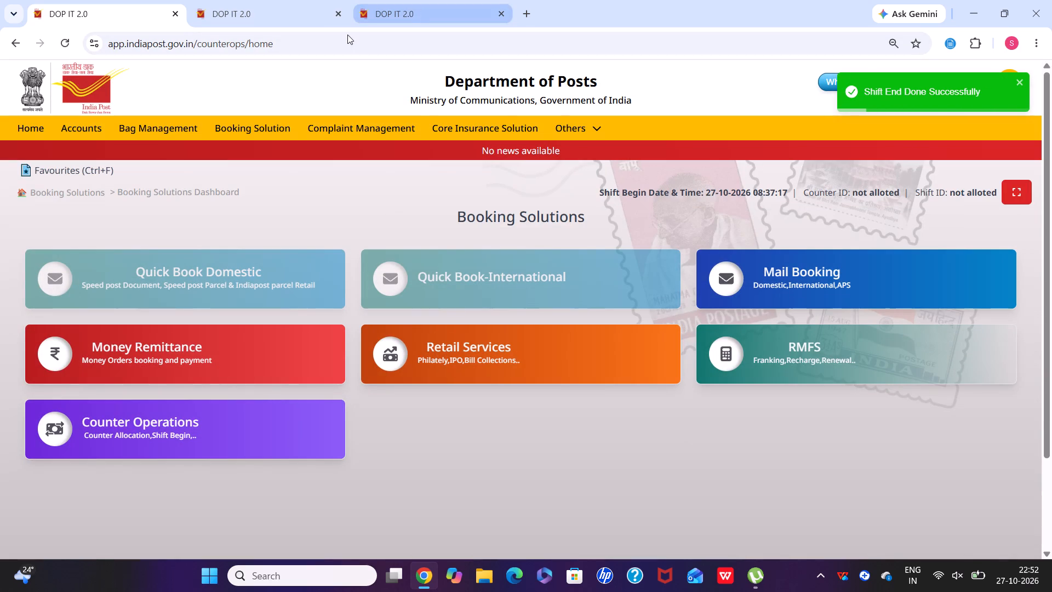
In the treasury tab, return to Treasury Management and reopen Mismatch Transactions from its tools to recheck for mismatches.
{"action": "left_click", "coordinate": [283, 13]}
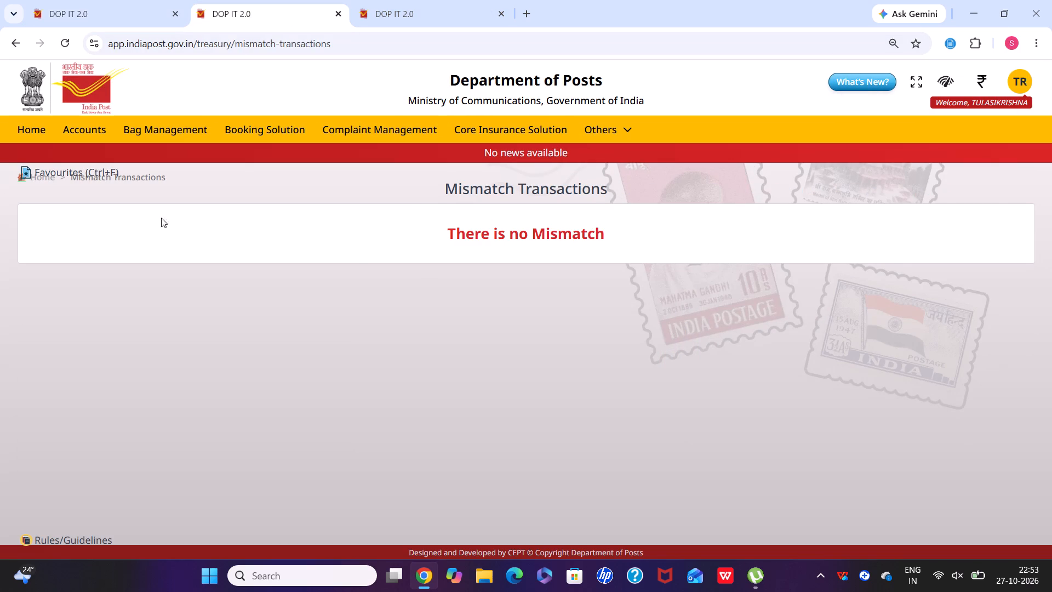
{"action": "left_click", "coordinate": [22, 48]}
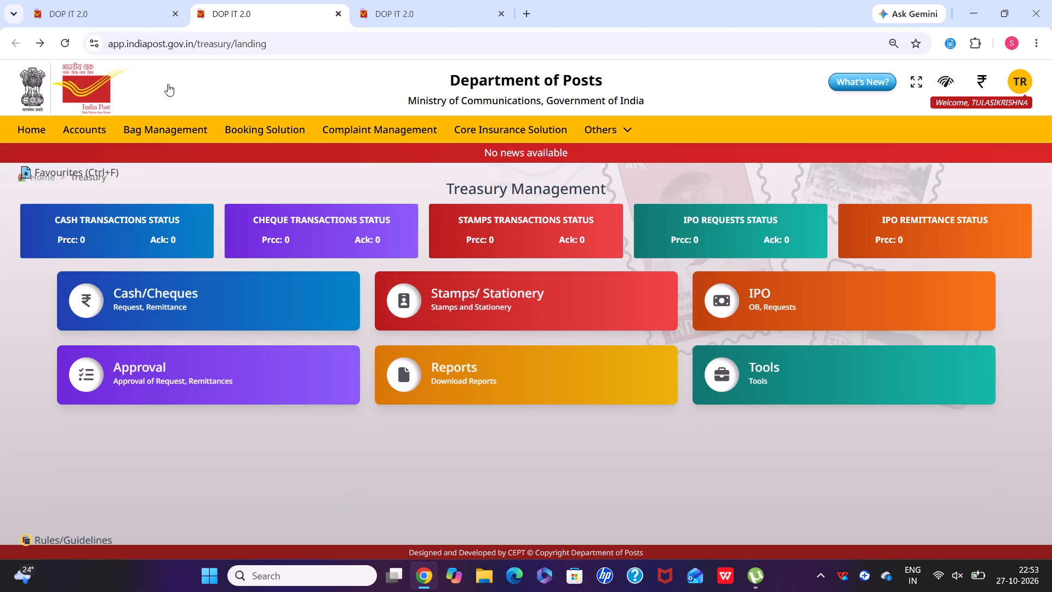
{"action": "left_click", "coordinate": [724, 373]}
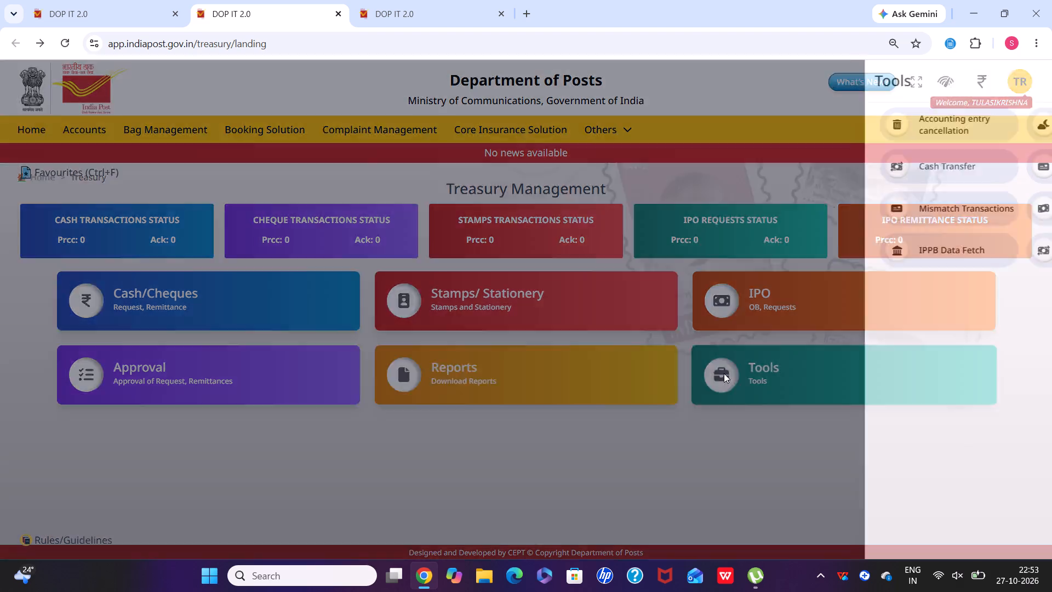
{"action": "left_click", "coordinate": [853, 211]}
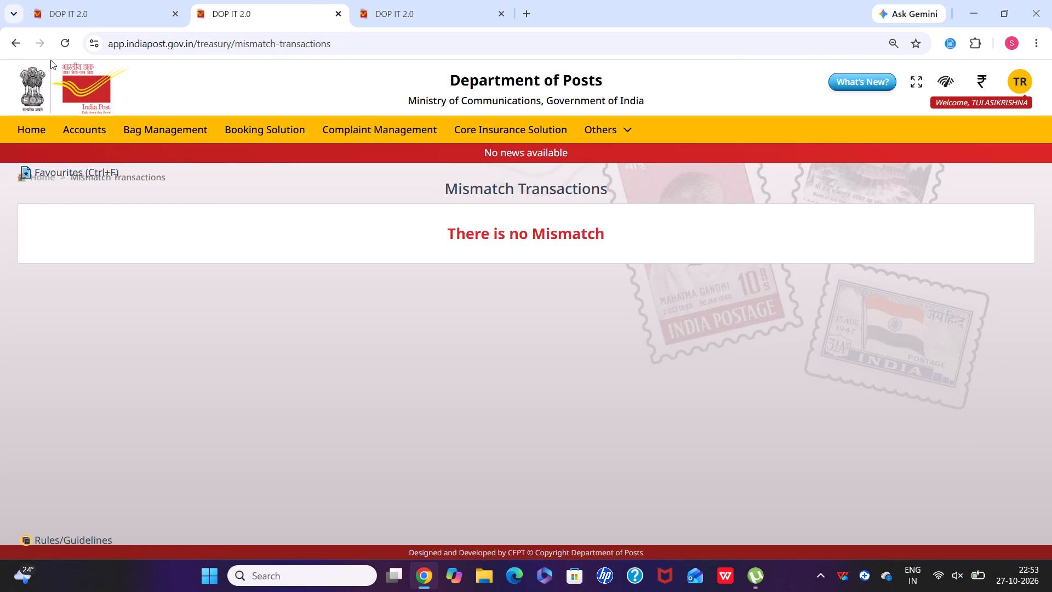
Switch to the browser tab showing Booking Solutions, go to Delivery Management, and open Delivery Operations.
{"action": "left_click", "coordinate": [81, 19]}
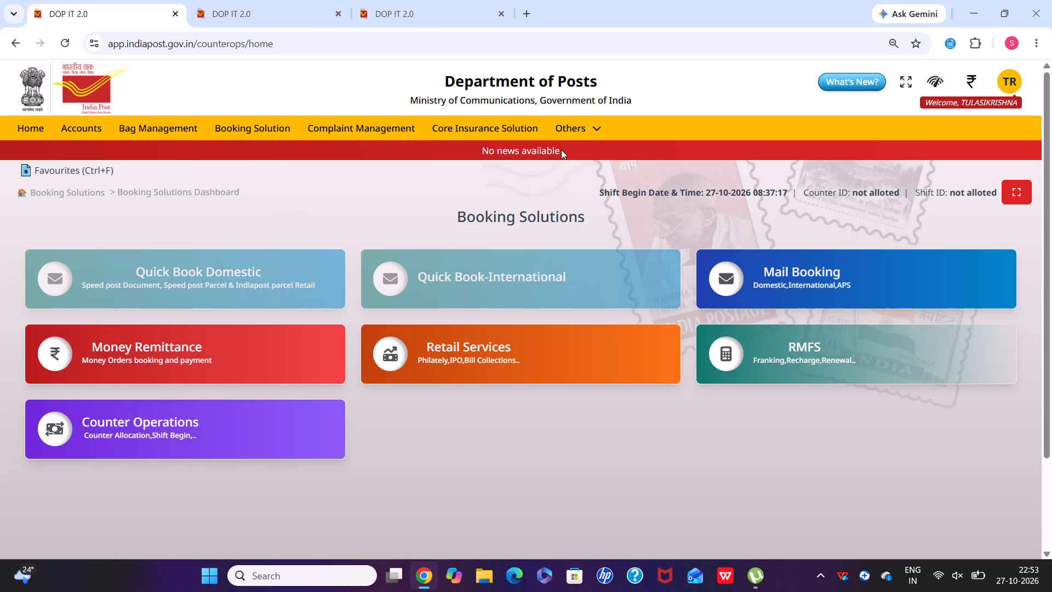
{"action": "left_click", "coordinate": [561, 188]}
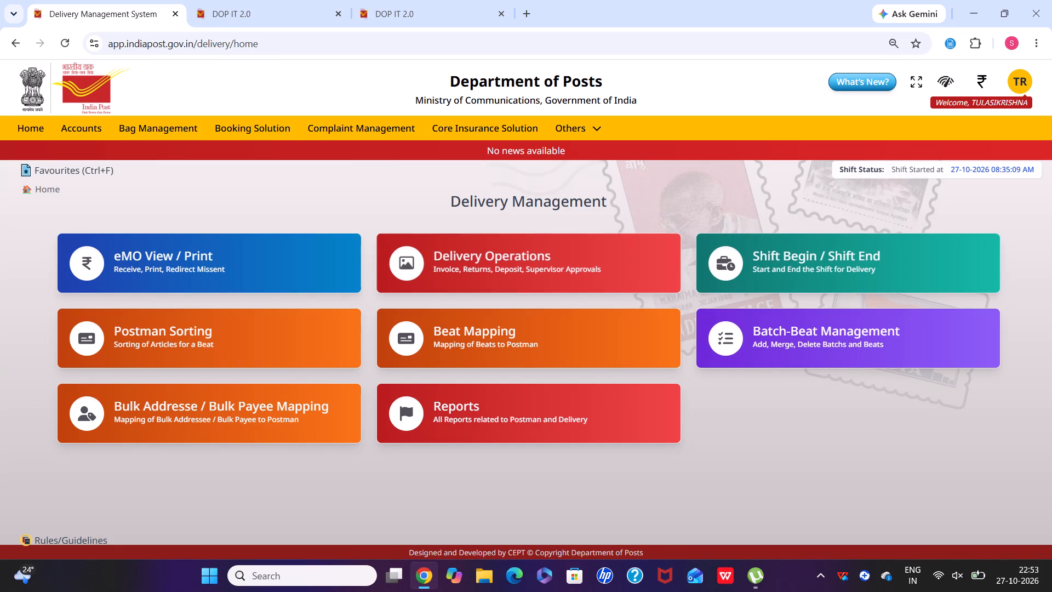
{"action": "left_click", "coordinate": [480, 246]}
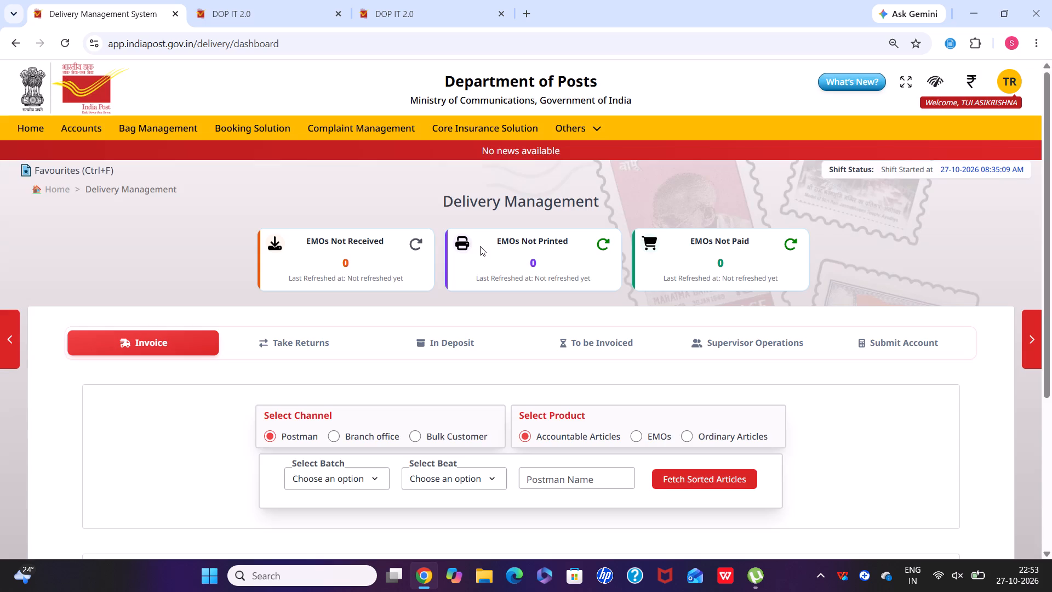
Under Take Returns, fetch the postman's accountable articles for batch BATCH_01 and beat BEAT_01.
{"action": "left_click", "coordinate": [306, 343]}
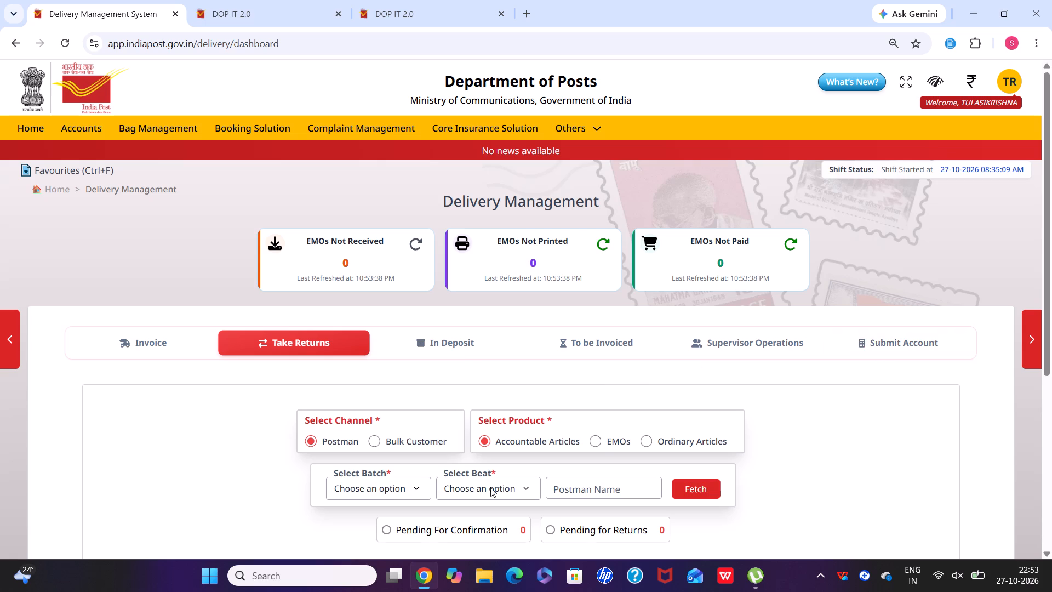
{"action": "scroll", "coordinate": [479, 472], "scroll_direction": "down", "scroll_amount": 5}
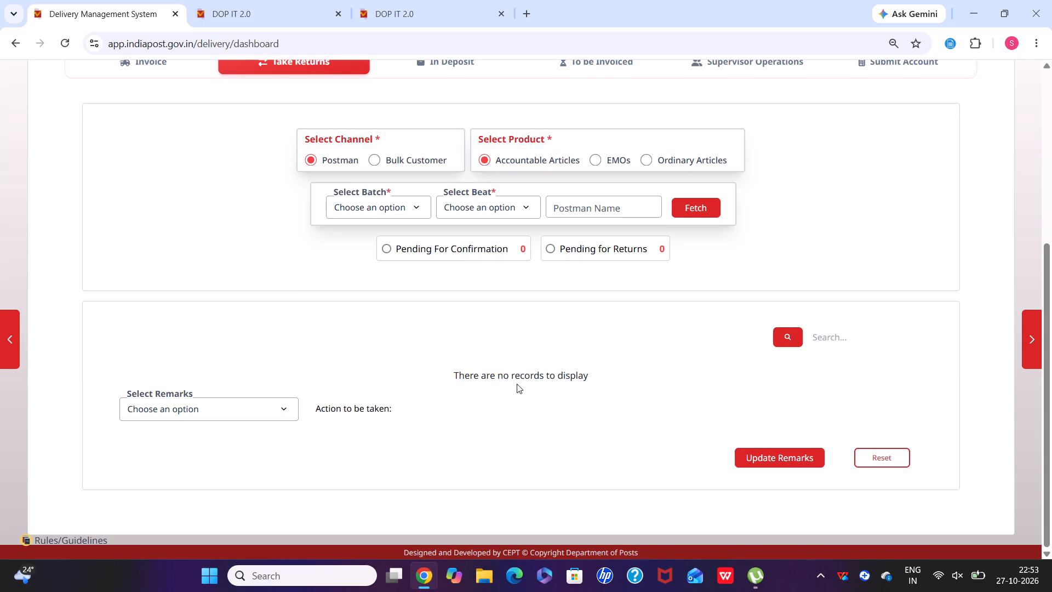
{"action": "left_click", "coordinate": [397, 202]}
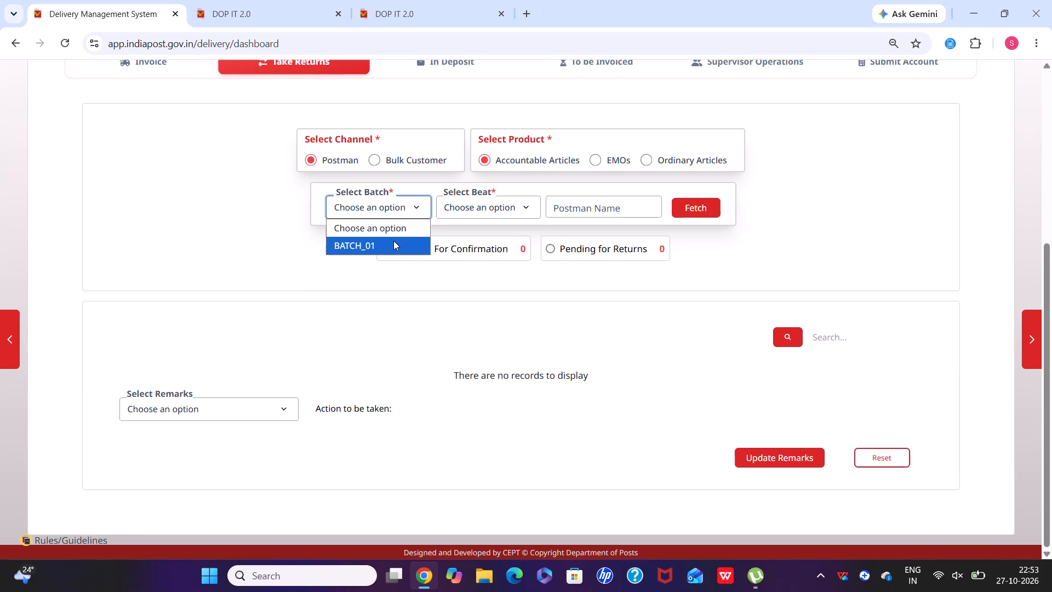
{"action": "left_click", "coordinate": [393, 241]}
{"action": "left_click", "coordinate": [465, 215]}
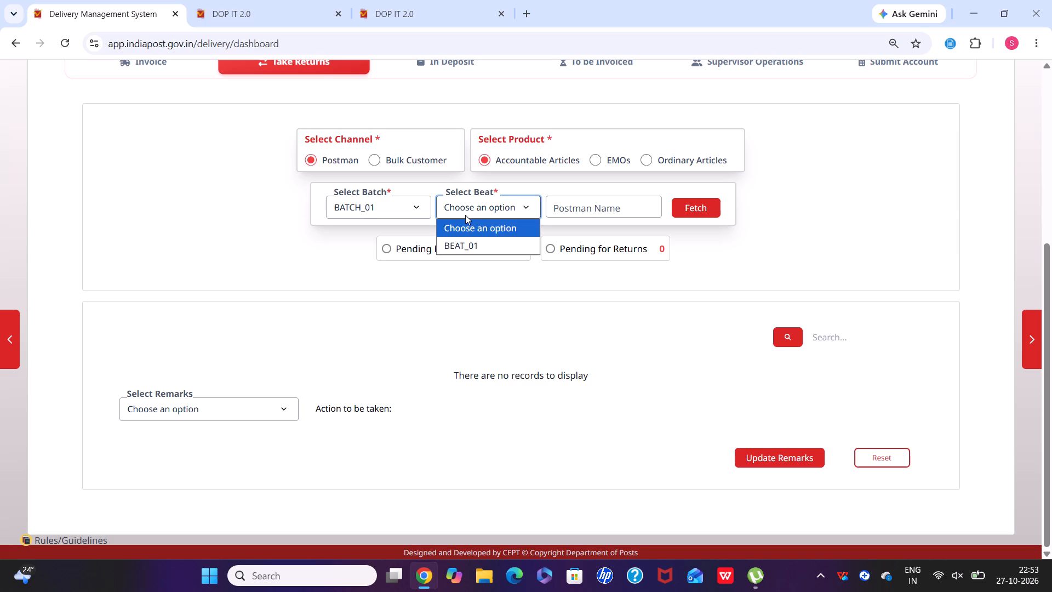
{"action": "left_click", "coordinate": [466, 243]}
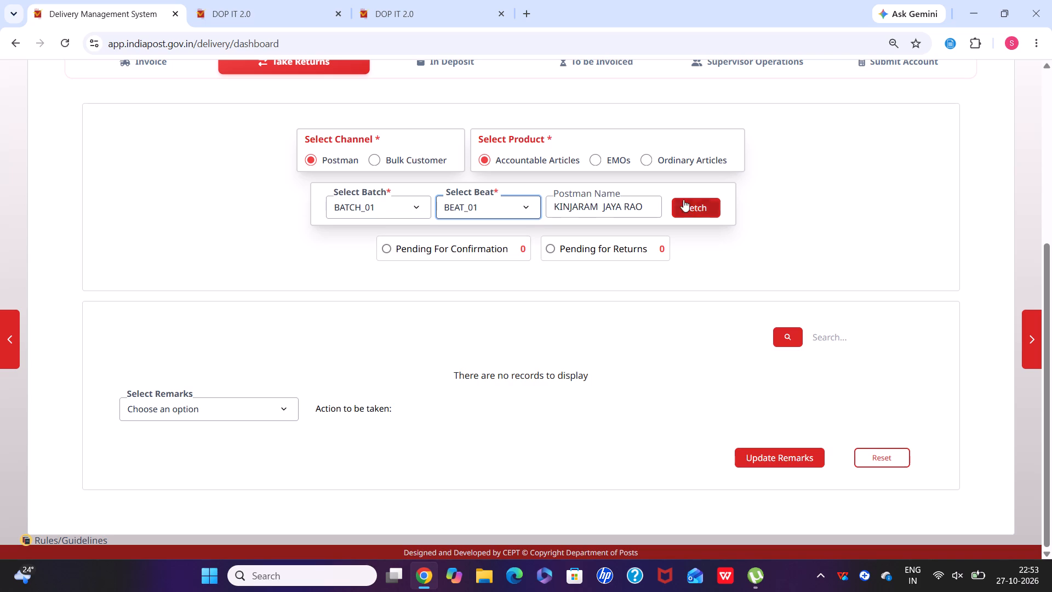
{"action": "left_click", "coordinate": [691, 202]}
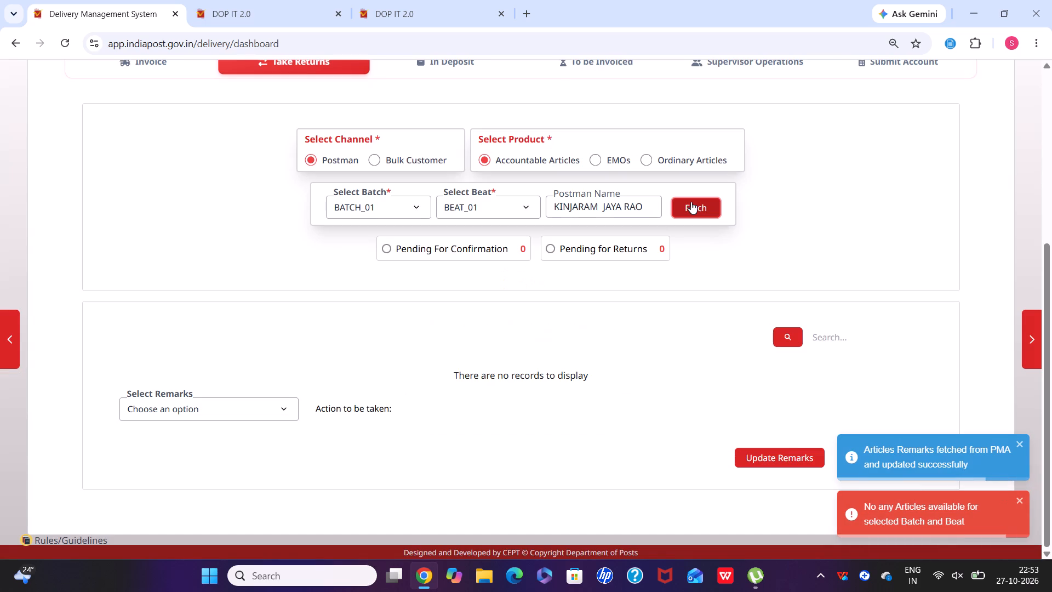
Open Submit Account in Delivery Operations, look over its channel form, and return to the Delivery Management home page.
{"action": "scroll", "coordinate": [691, 202], "scroll_direction": "up", "scroll_amount": 4}
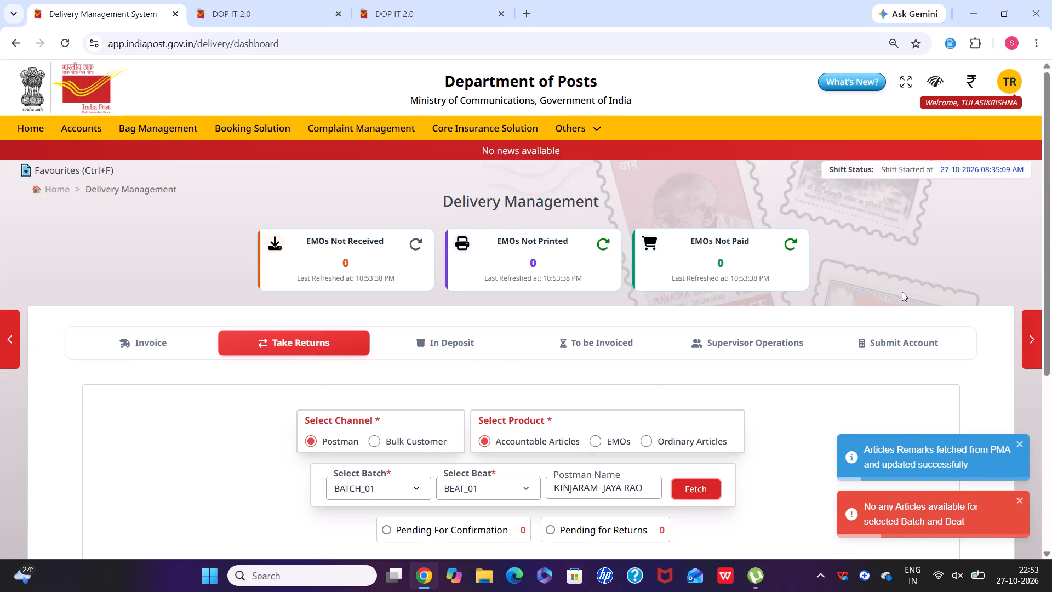
{"action": "left_click", "coordinate": [899, 349]}
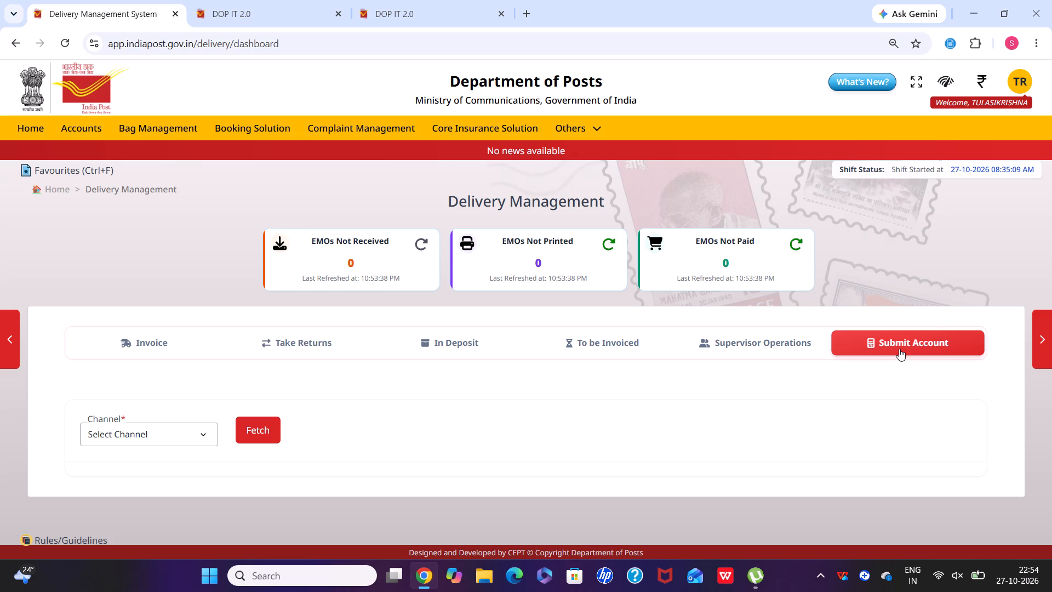
{"action": "scroll", "coordinate": [692, 388], "scroll_direction": "left", "scroll_amount": 1}
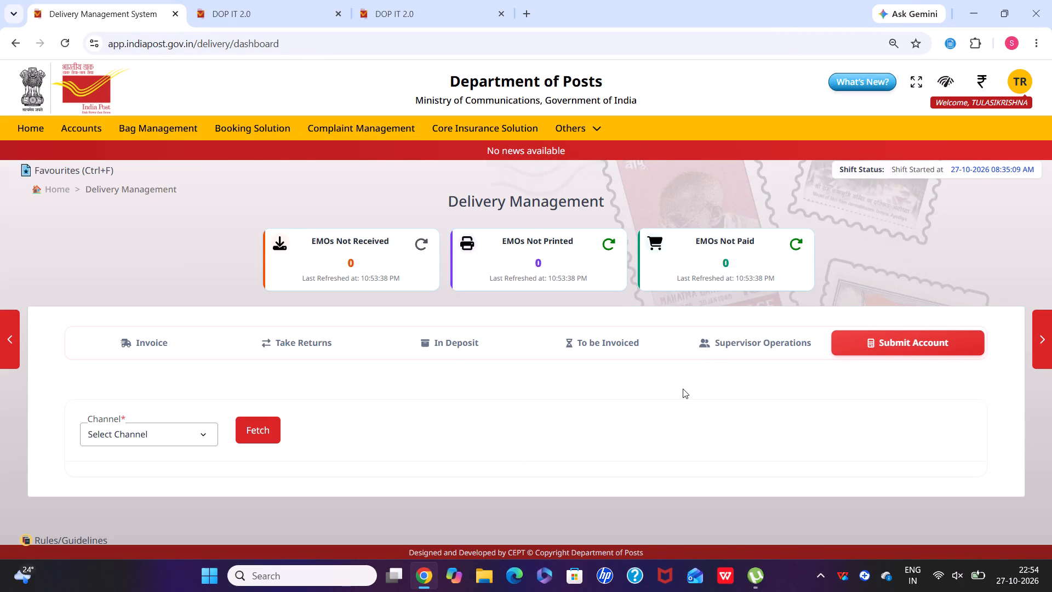
{"action": "scroll", "coordinate": [683, 389], "scroll_direction": "down", "scroll_amount": 3}
{"action": "scroll", "coordinate": [683, 389], "scroll_direction": "up", "scroll_amount": 2}
{"action": "left_click", "coordinate": [17, 39]}
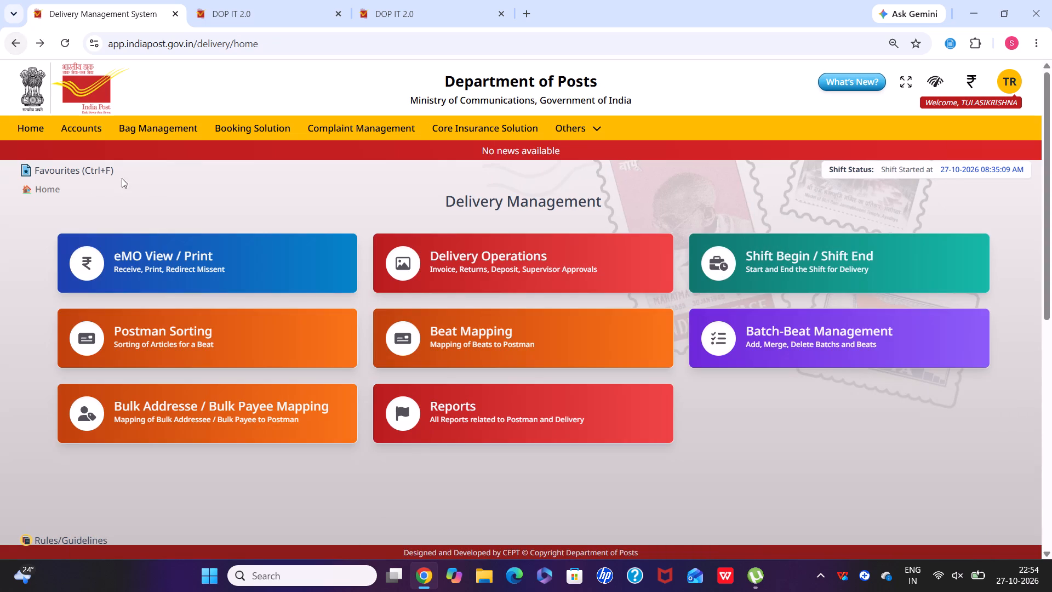
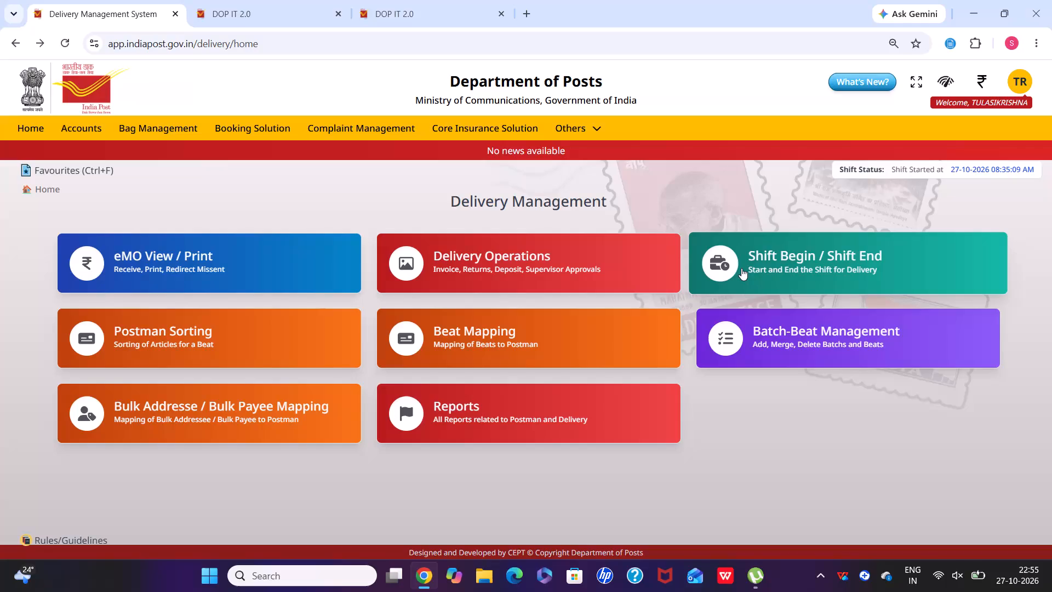
Open the delivery Shift End page, examine its pending-item and beat status sections, and return to the Delivery Management home page.
{"action": "left_click", "coordinate": [741, 268]}
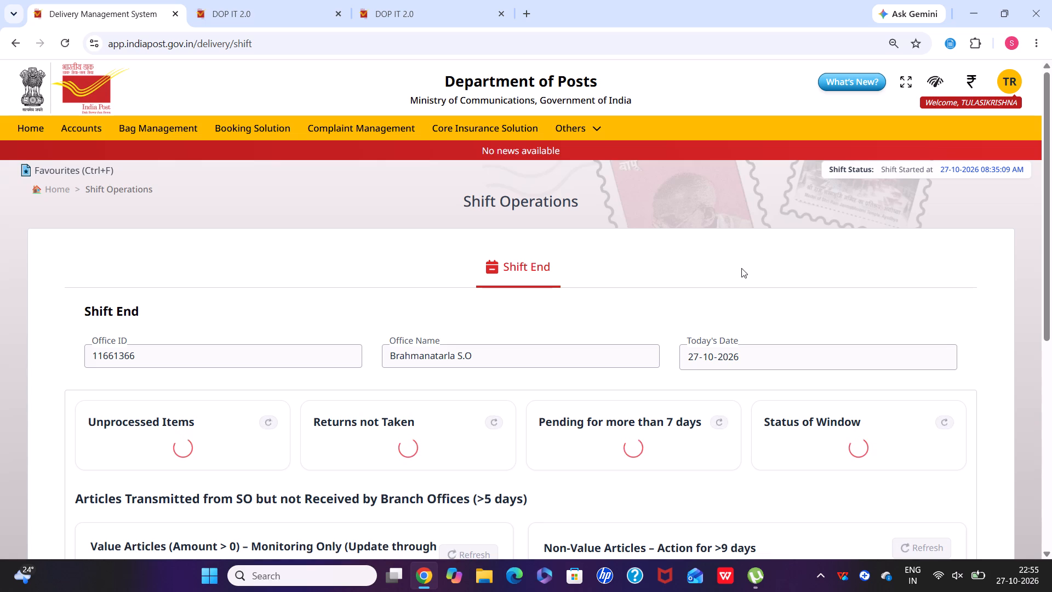
{"action": "scroll", "coordinate": [741, 268], "scroll_direction": "down", "scroll_amount": 6}
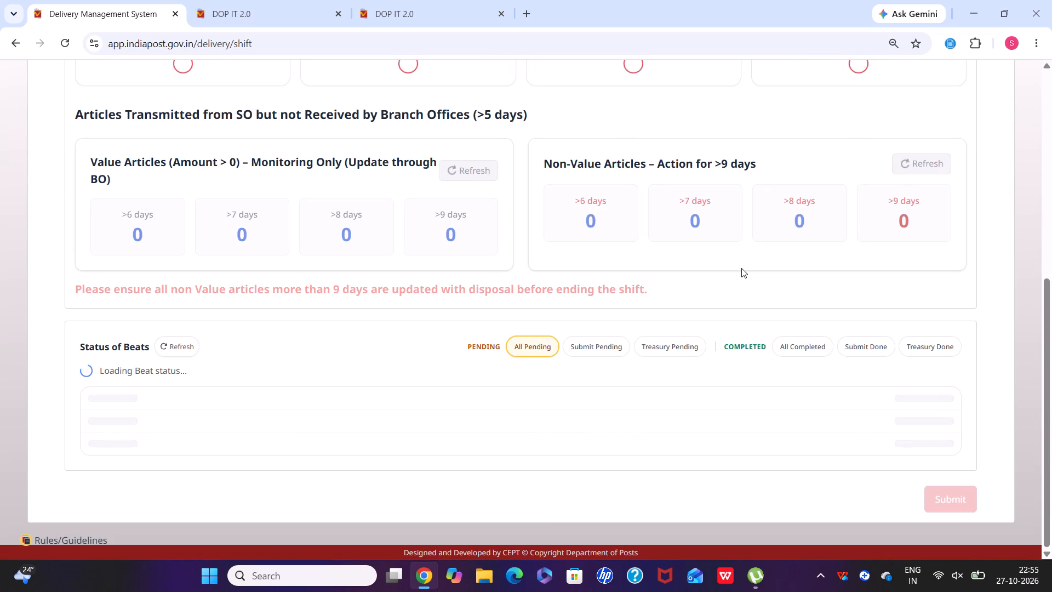
{"action": "scroll", "coordinate": [741, 268], "scroll_direction": "up", "scroll_amount": 3}
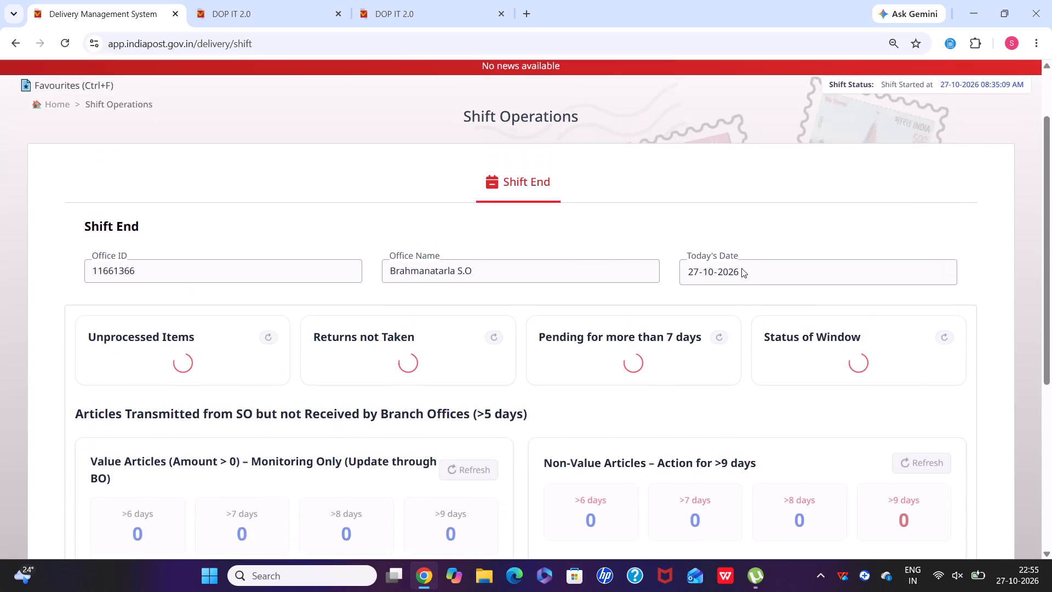
{"action": "scroll", "coordinate": [741, 268], "scroll_direction": "down", "scroll_amount": 3}
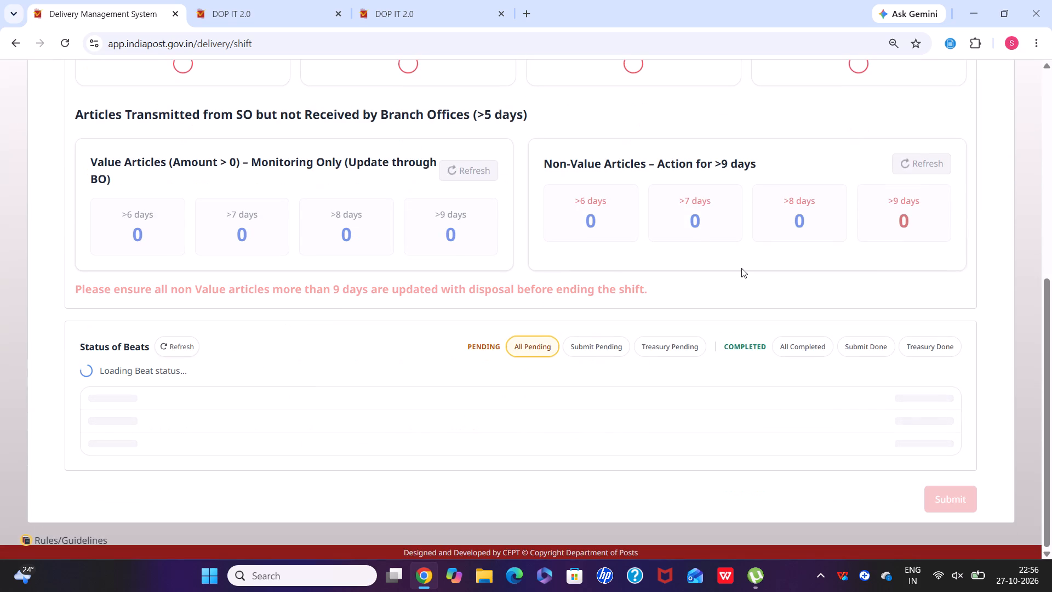
{"action": "scroll", "coordinate": [741, 268], "scroll_direction": "up", "scroll_amount": 5}
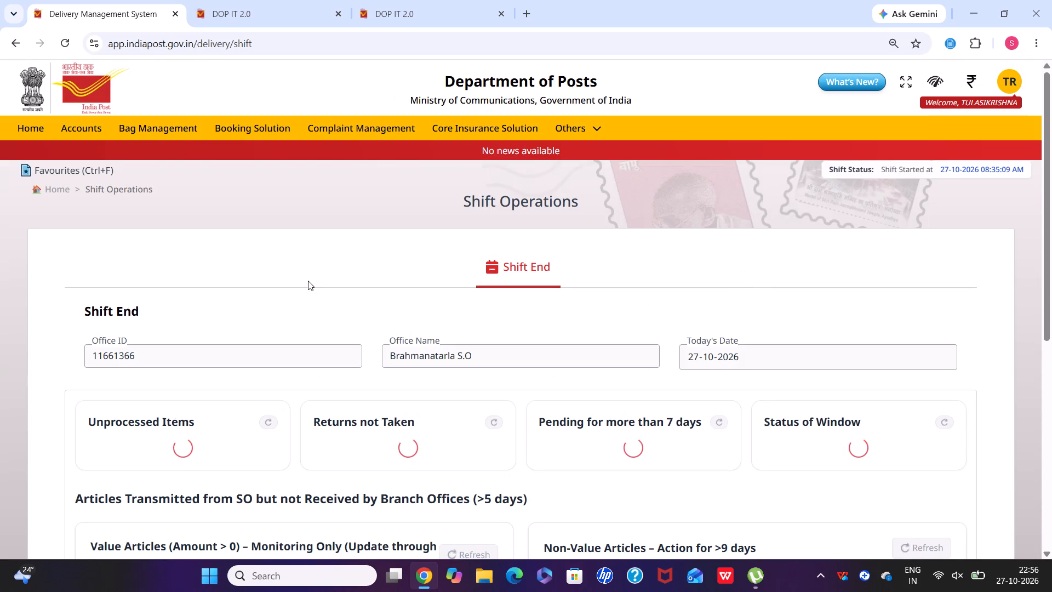
{"action": "scroll", "coordinate": [308, 281], "scroll_direction": "down", "scroll_amount": 8}
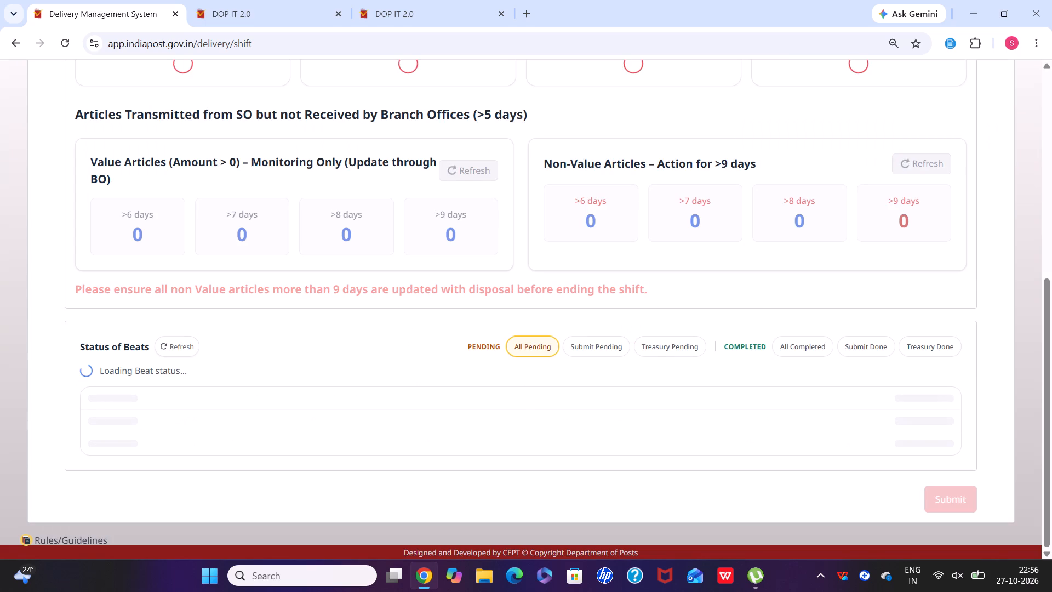
{"action": "scroll", "coordinate": [307, 281], "scroll_direction": "up", "scroll_amount": 4}
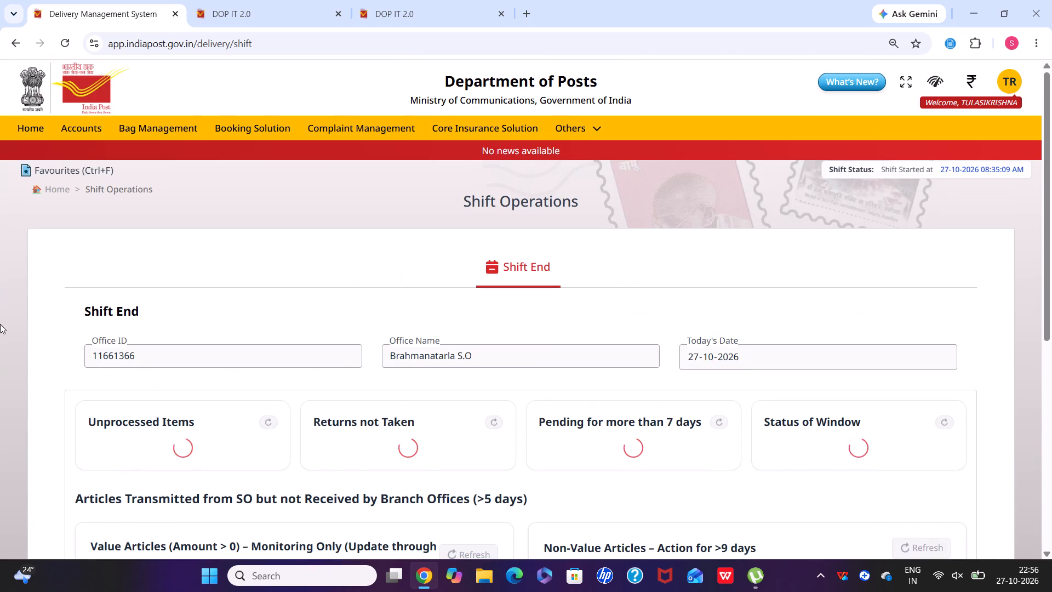
{"action": "left_click", "coordinate": [15, 50]}
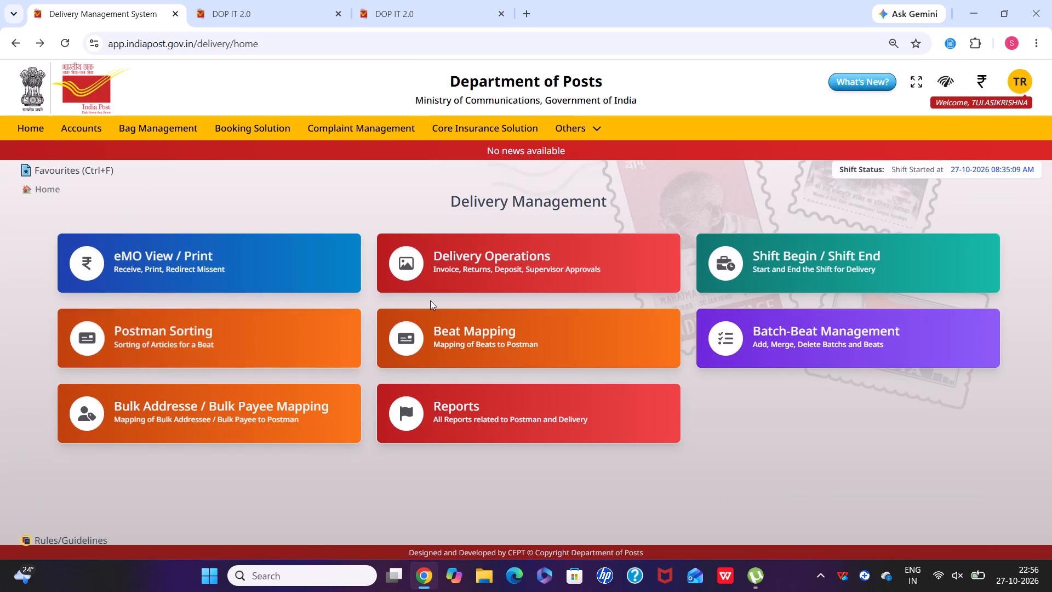
In Delivery Operations, fetch the Submit Account details for the Postman channel, batch BATCH_01 and beat BEAT_01.
{"action": "left_click", "coordinate": [510, 266]}
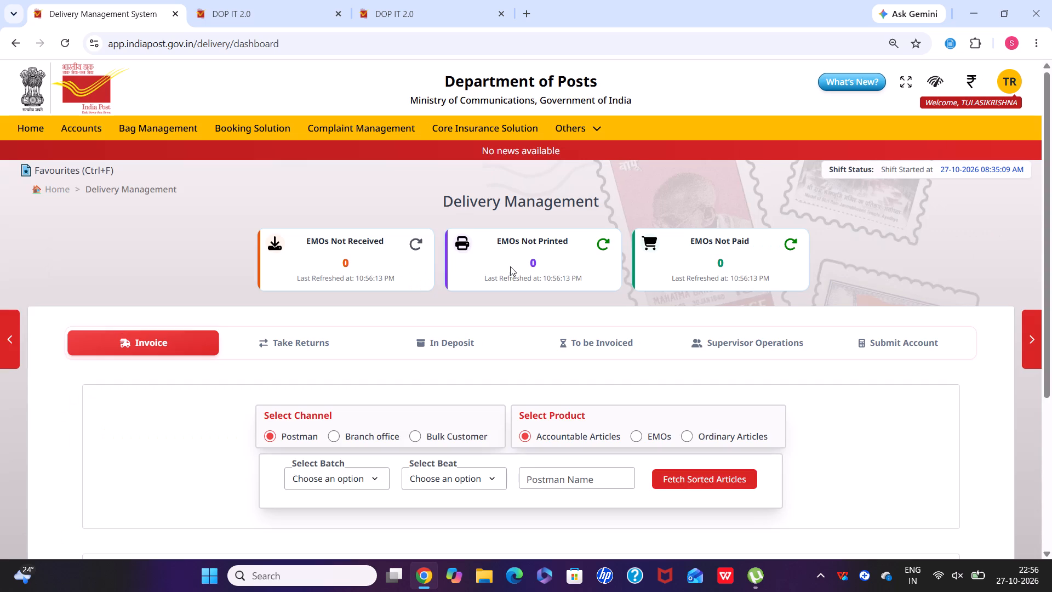
{"action": "scroll", "coordinate": [754, 348], "scroll_direction": "right", "scroll_amount": 2}
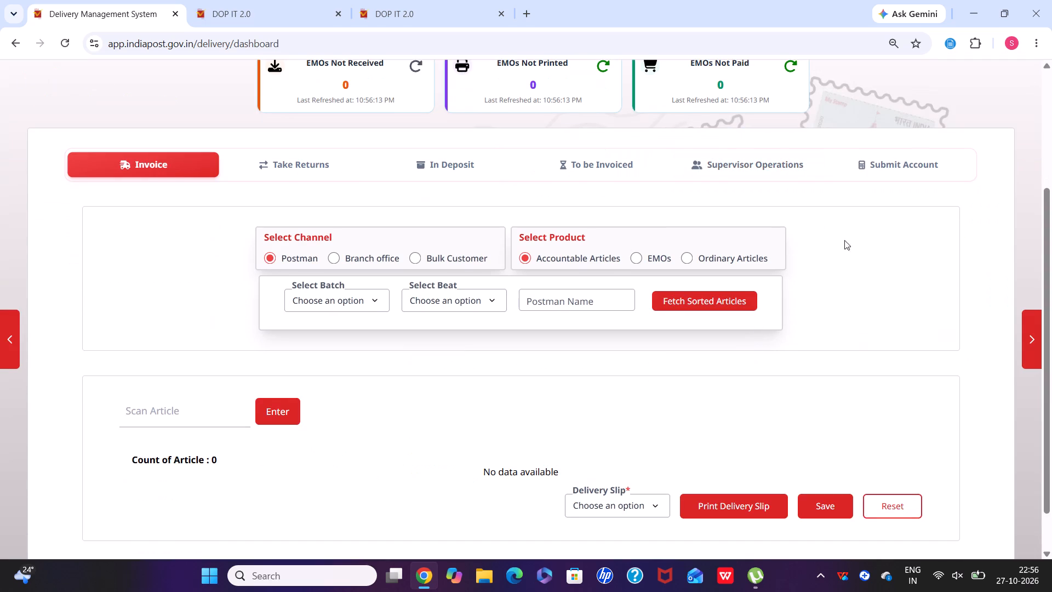
{"action": "left_click", "coordinate": [876, 163]}
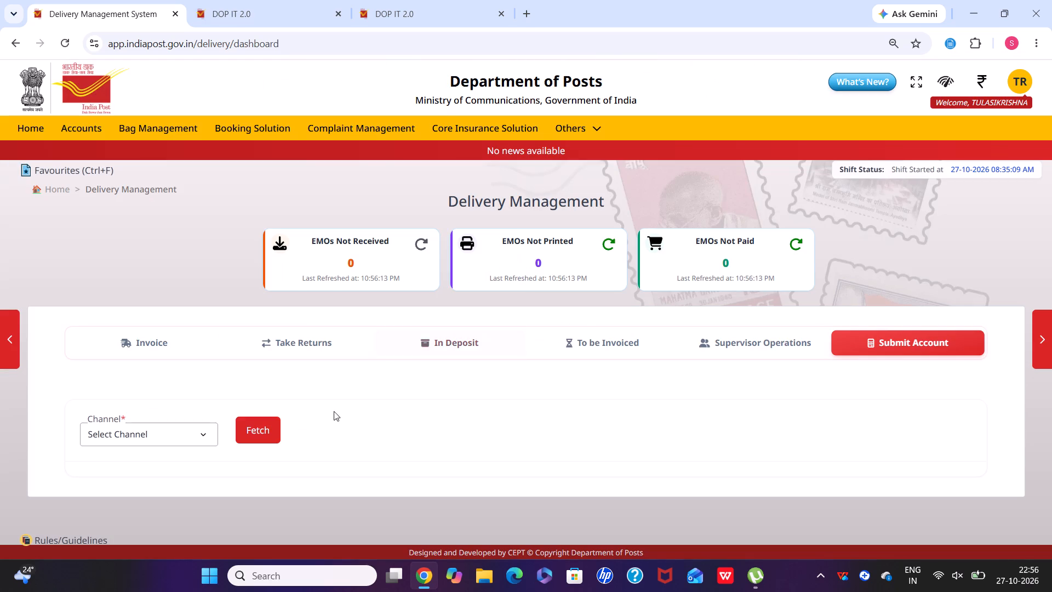
{"action": "left_click", "coordinate": [200, 427]}
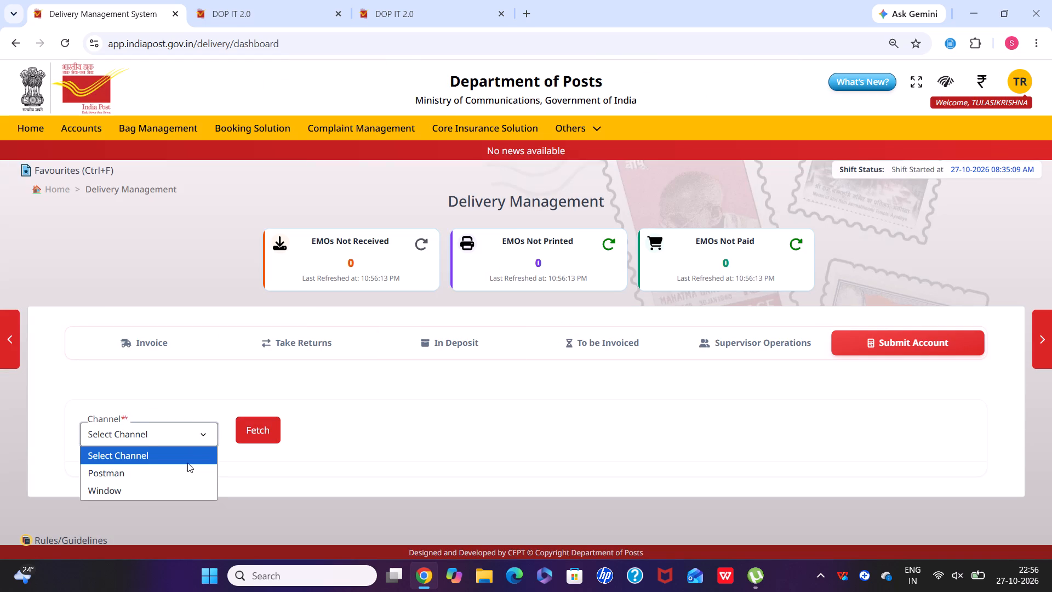
{"action": "left_click", "coordinate": [188, 466]}
{"action": "left_click", "coordinate": [248, 437]}
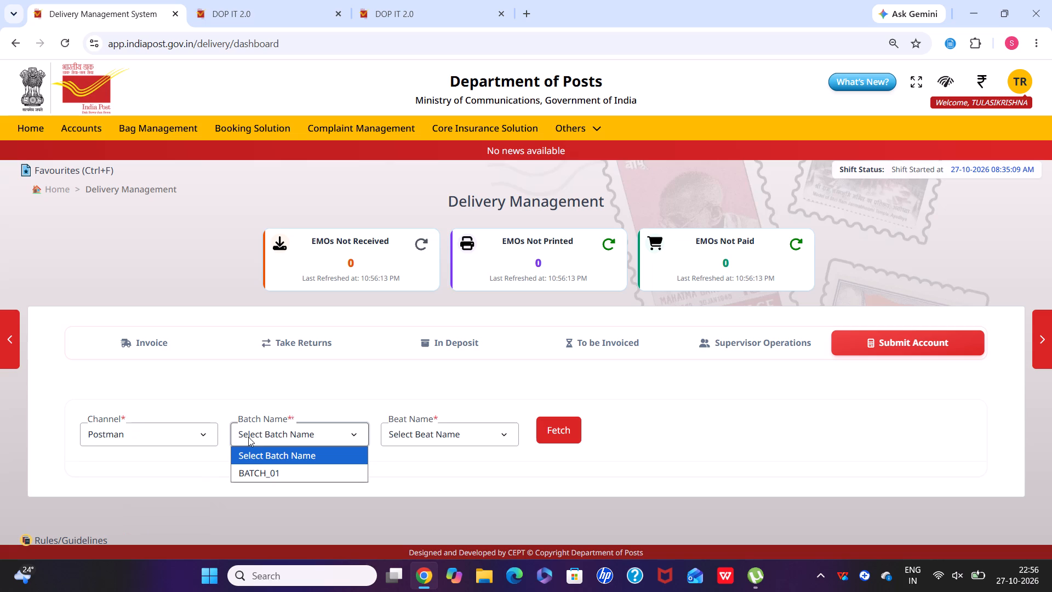
{"action": "left_click", "coordinate": [253, 467]}
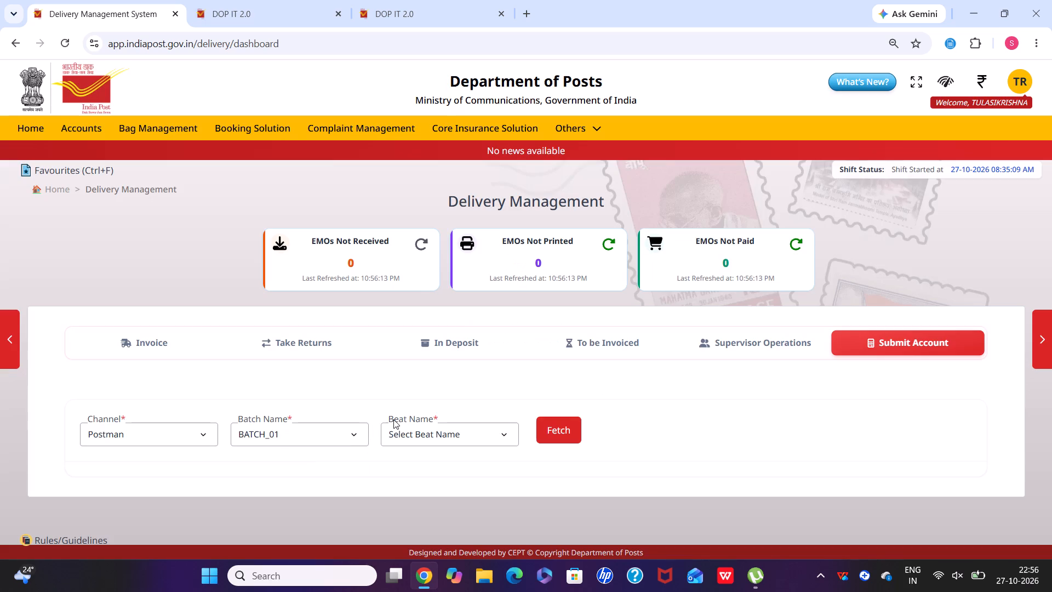
{"action": "left_click", "coordinate": [395, 424]}
{"action": "left_click", "coordinate": [395, 424]}
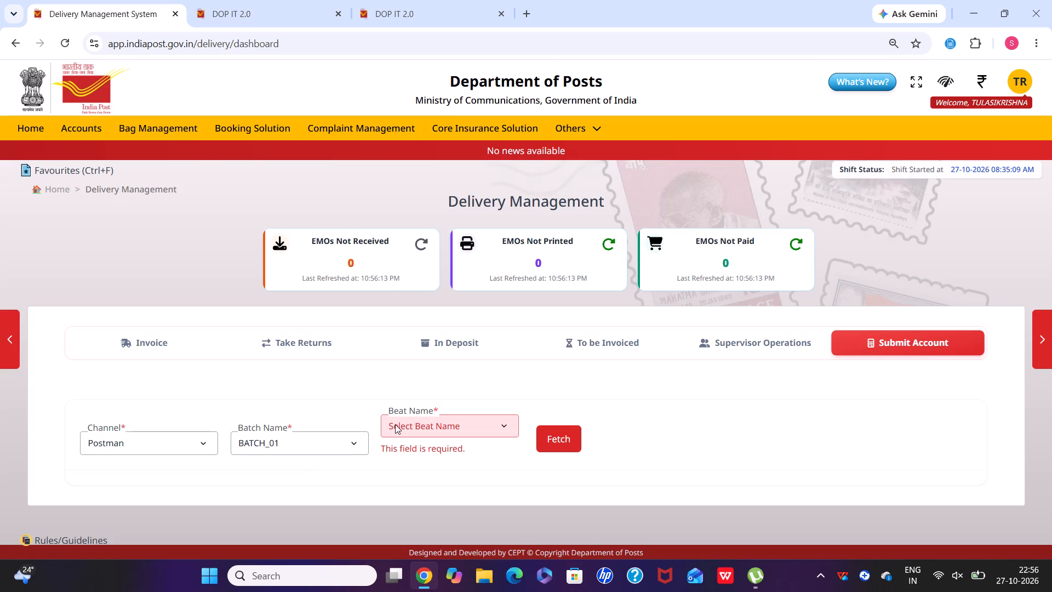
{"action": "left_click", "coordinate": [430, 423]}
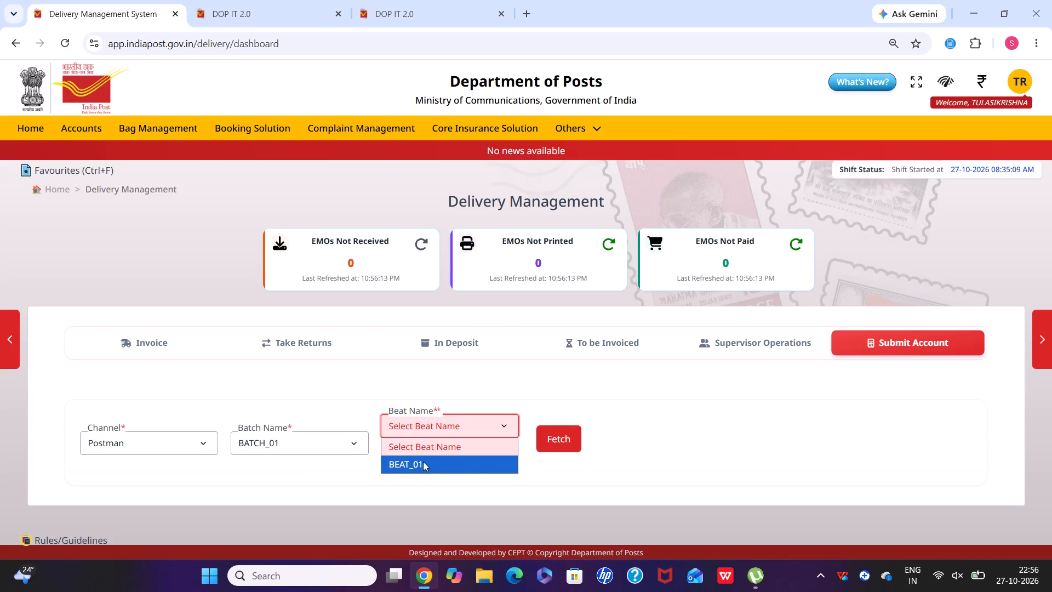
{"action": "left_click", "coordinate": [423, 462]}
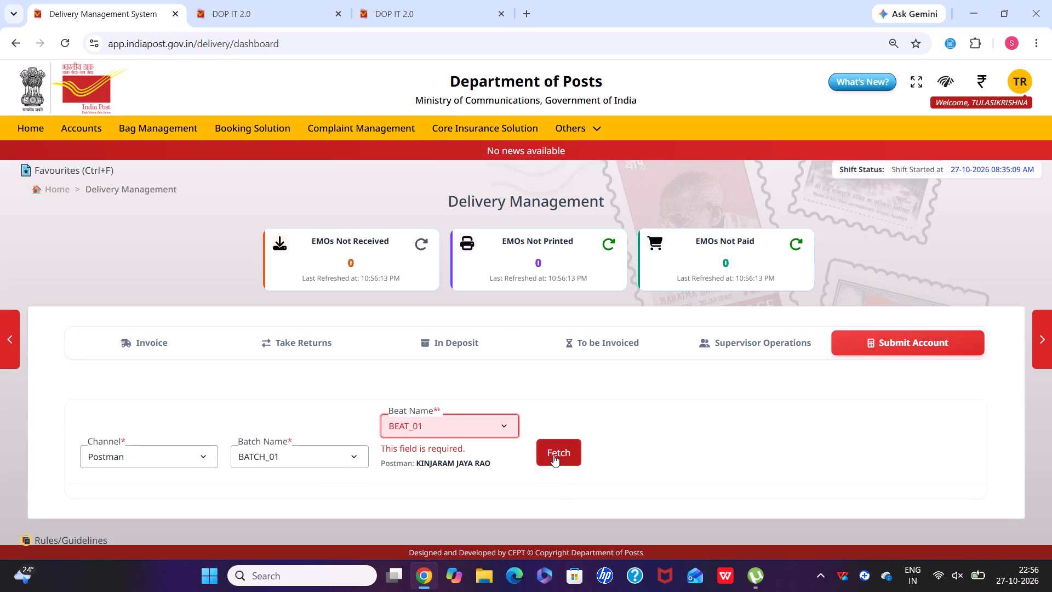
{"action": "left_click", "coordinate": [553, 455]}
{"action": "scroll", "coordinate": [553, 455], "scroll_direction": "down", "scroll_amount": 4}
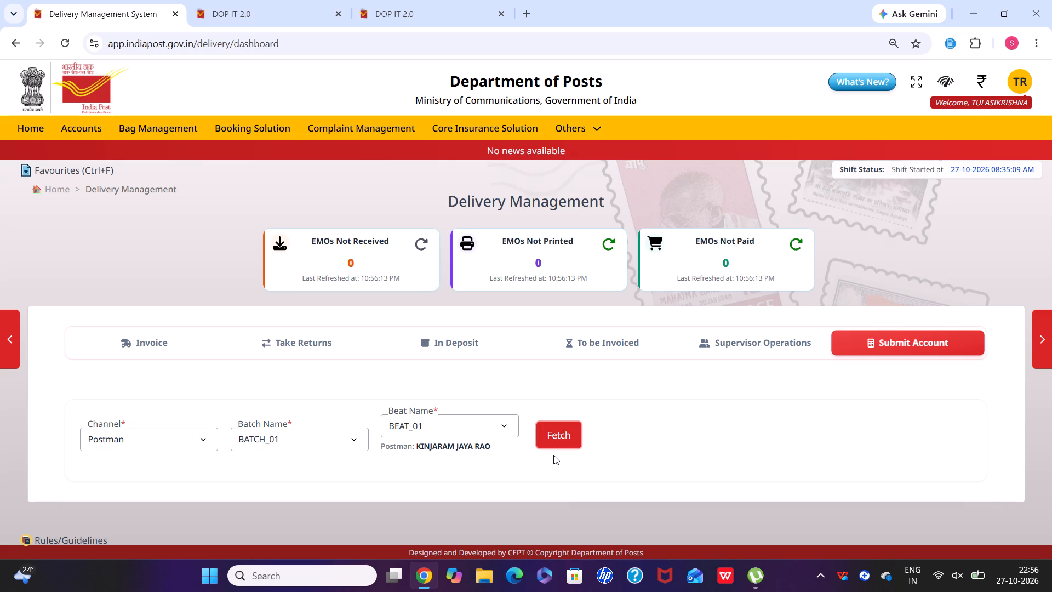
{"action": "left_click", "coordinate": [576, 431]}
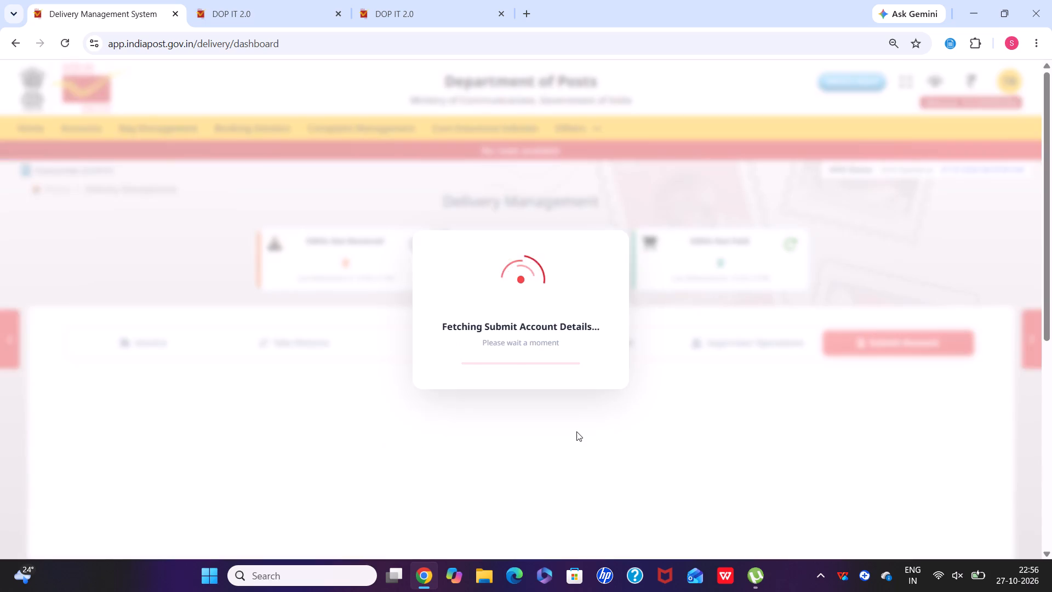
Submit the fetched postman account for BATCH_01 / BEAT_01.
{"action": "scroll", "coordinate": [576, 431], "scroll_direction": "down", "scroll_amount": 2}
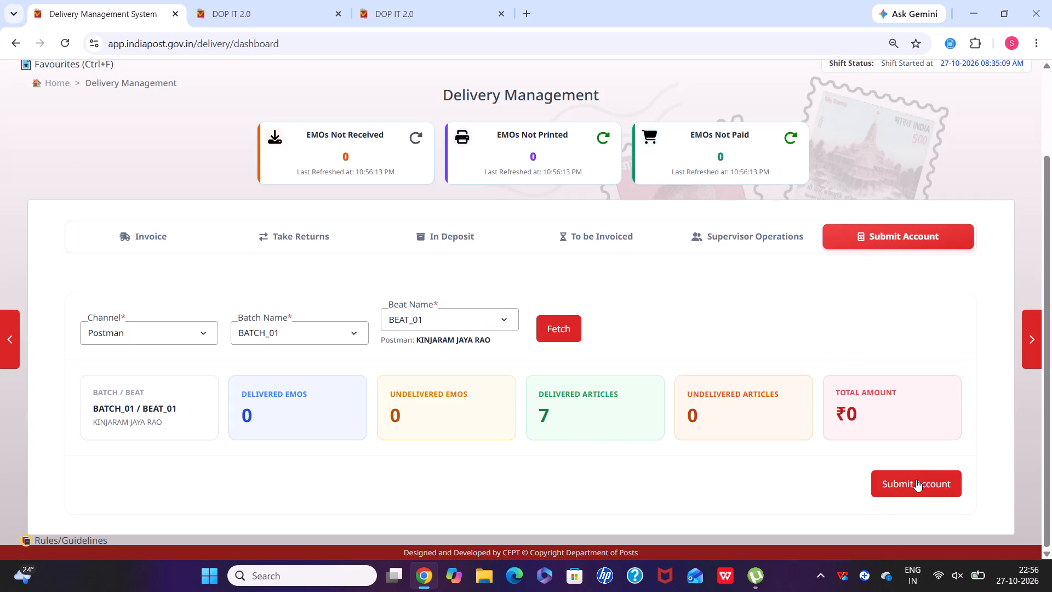
{"action": "left_click", "coordinate": [910, 480]}
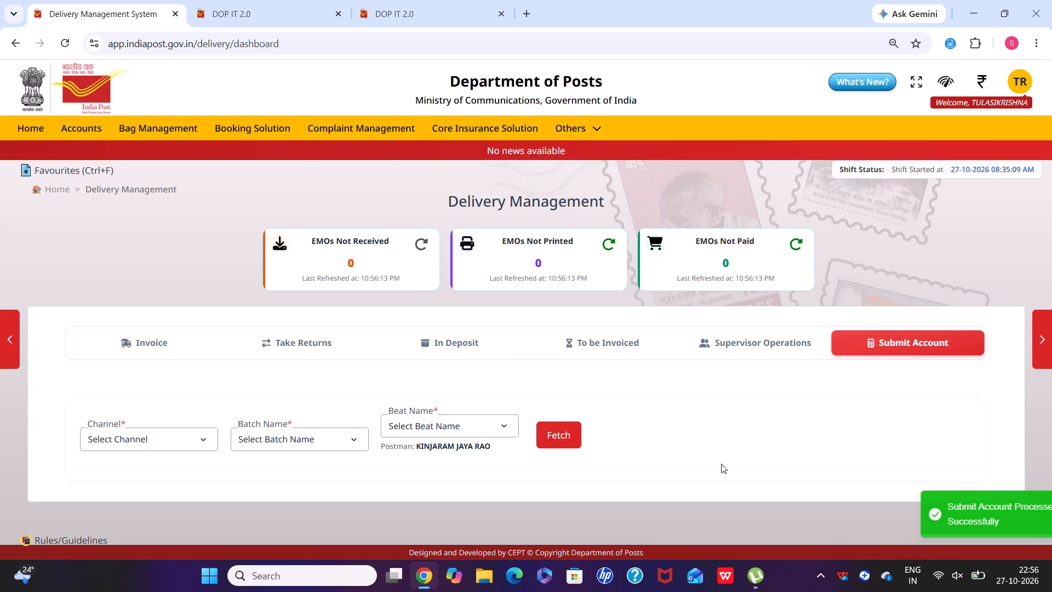
{"action": "scroll", "coordinate": [721, 464], "scroll_direction": "up", "scroll_amount": 3}
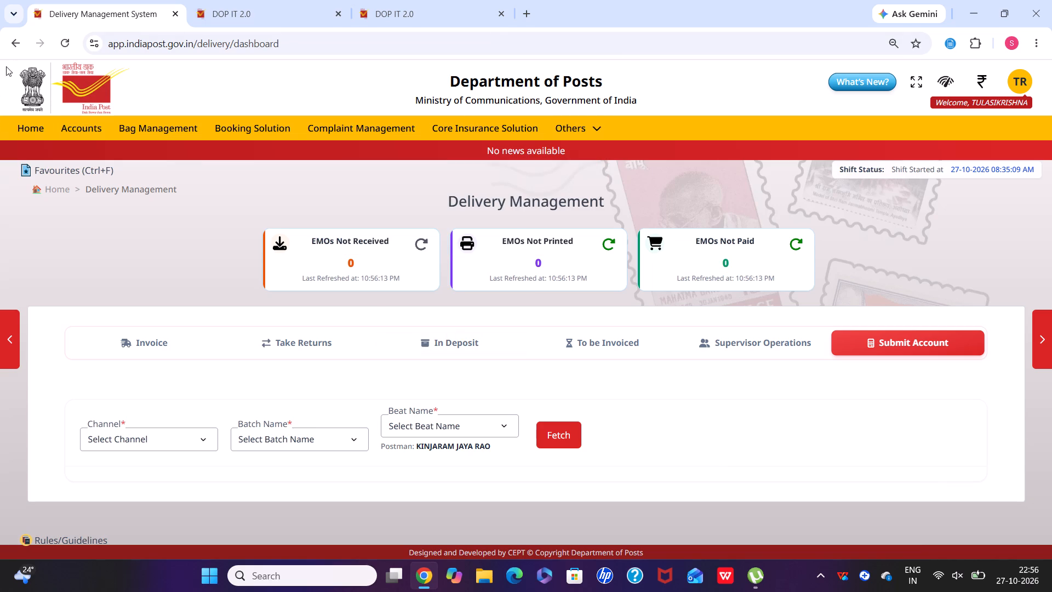
Open the delivery Shift End page from the Delivery Management home page and examine its pending-item, article and beat status sections.
{"action": "left_click", "coordinate": [16, 39]}
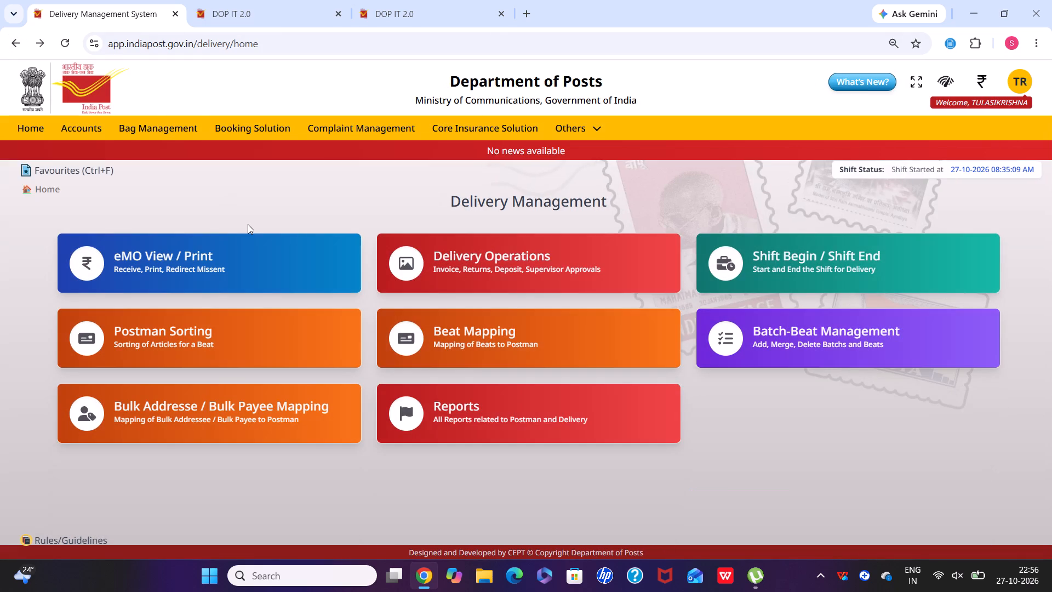
{"action": "left_click", "coordinate": [832, 258]}
{"action": "scroll", "coordinate": [832, 258], "scroll_direction": "down", "scroll_amount": 6}
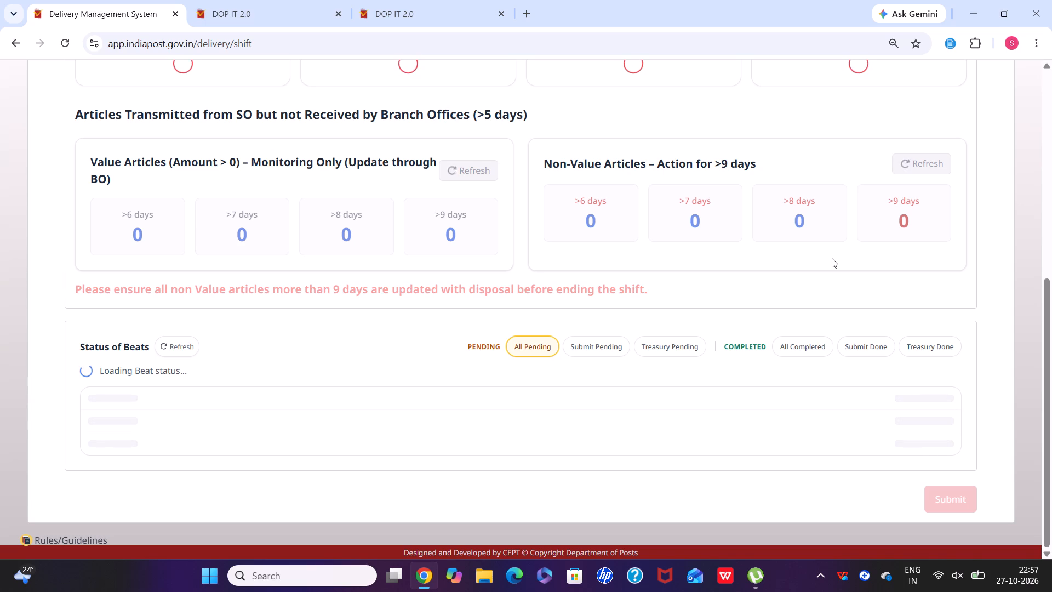
{"action": "scroll", "coordinate": [832, 258], "scroll_direction": "up", "scroll_amount": 5}
{"action": "scroll", "coordinate": [830, 254], "scroll_direction": "down", "scroll_amount": 4}
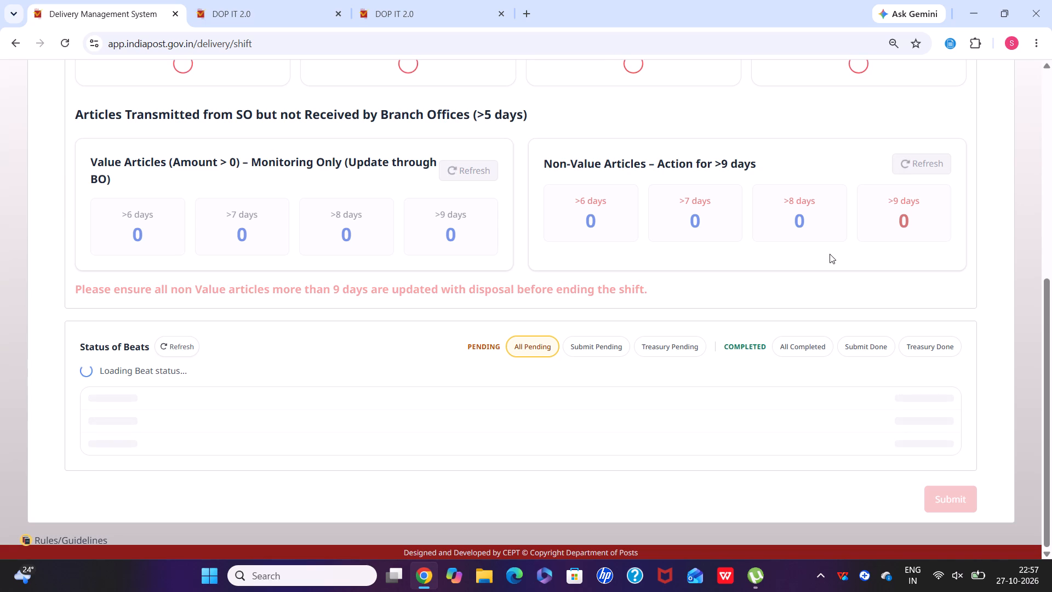
{"action": "left_click", "coordinate": [830, 254]}
{"action": "scroll", "coordinate": [918, 262], "scroll_direction": "down", "scroll_amount": 3}
{"action": "scroll", "coordinate": [918, 262], "scroll_direction": "up", "scroll_amount": 9}
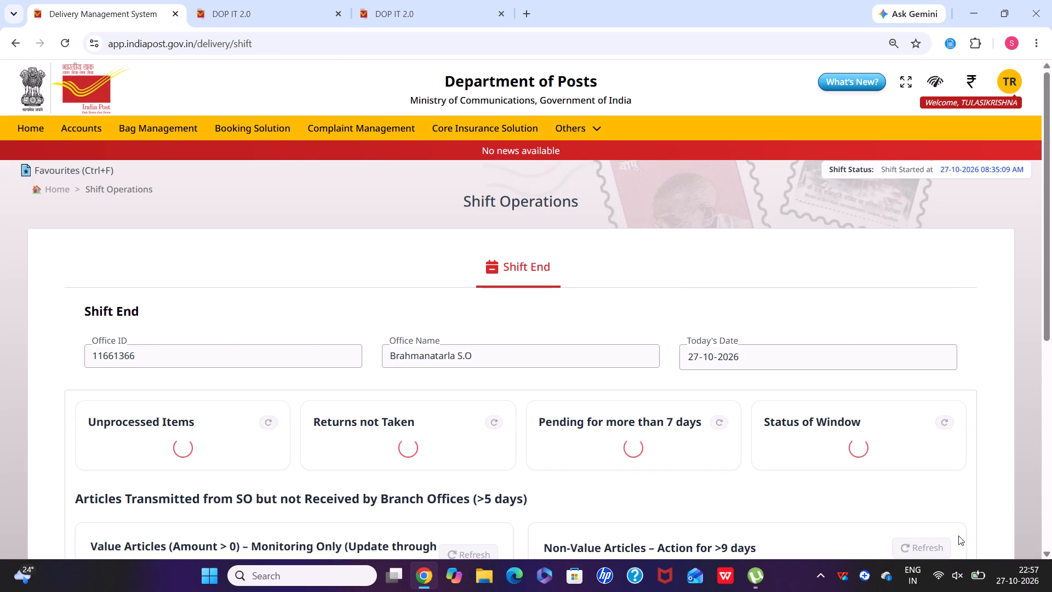
Check the computer's Wi-Fi connection status in the network list, and return to the Shift End page.
{"action": "left_click", "coordinate": [937, 573]}
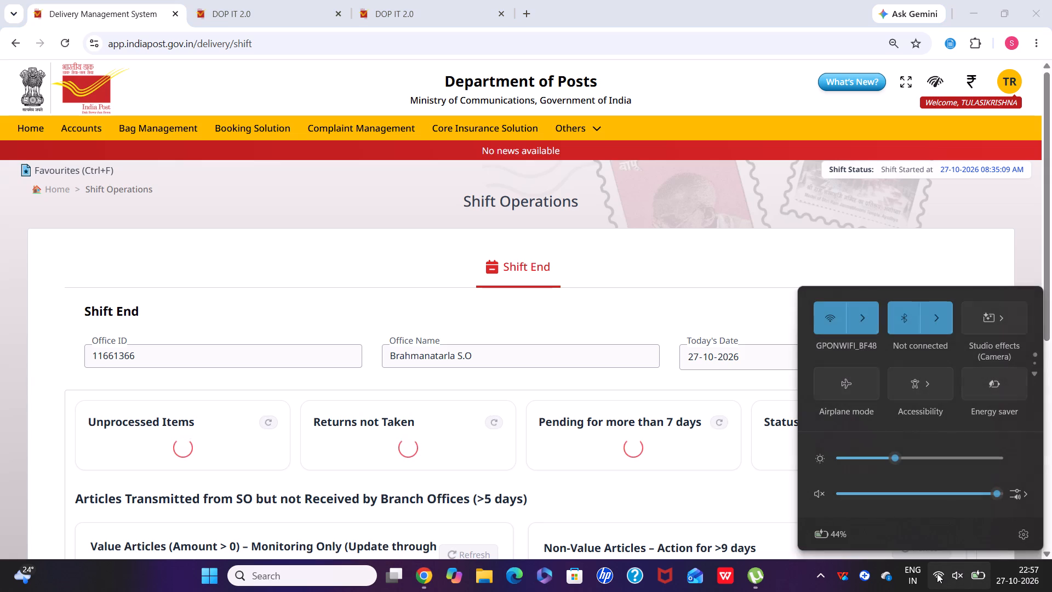
{"action": "left_click", "coordinate": [870, 325]}
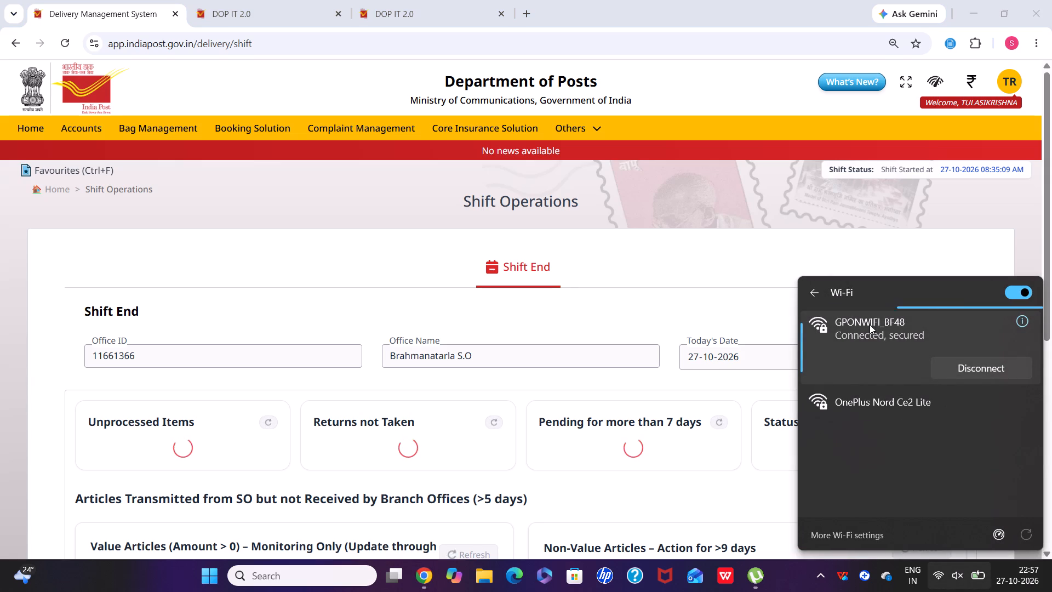
{"action": "left_click", "coordinate": [728, 293]}
Recheck the Shift End page's pending-item and beat status sections, and return to the Delivery Management home page.
{"action": "scroll", "coordinate": [728, 293], "scroll_direction": "down", "scroll_amount": 5}
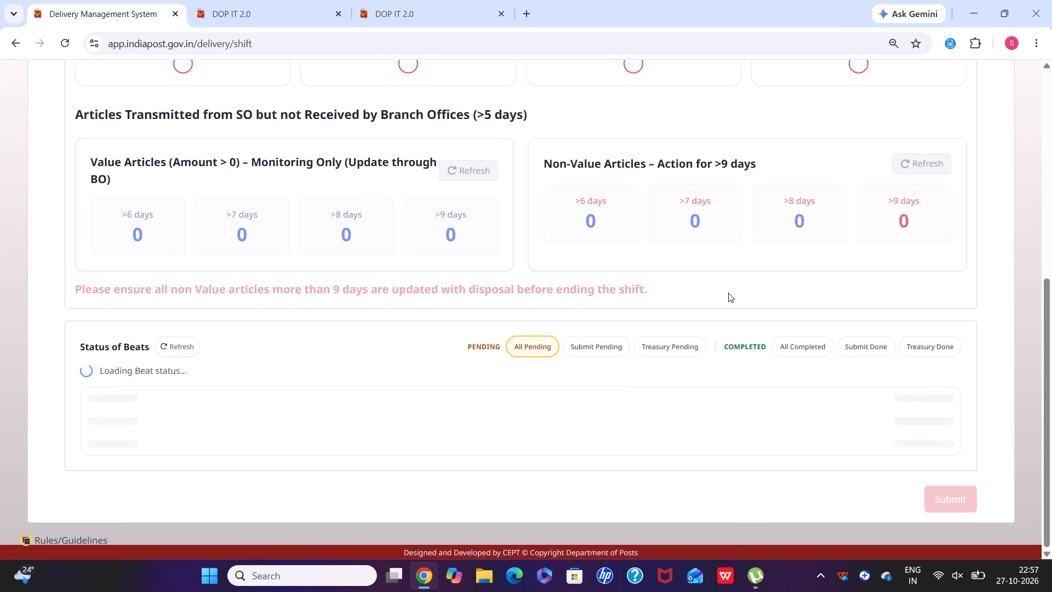
{"action": "scroll", "coordinate": [728, 293], "scroll_direction": "up", "scroll_amount": 7}
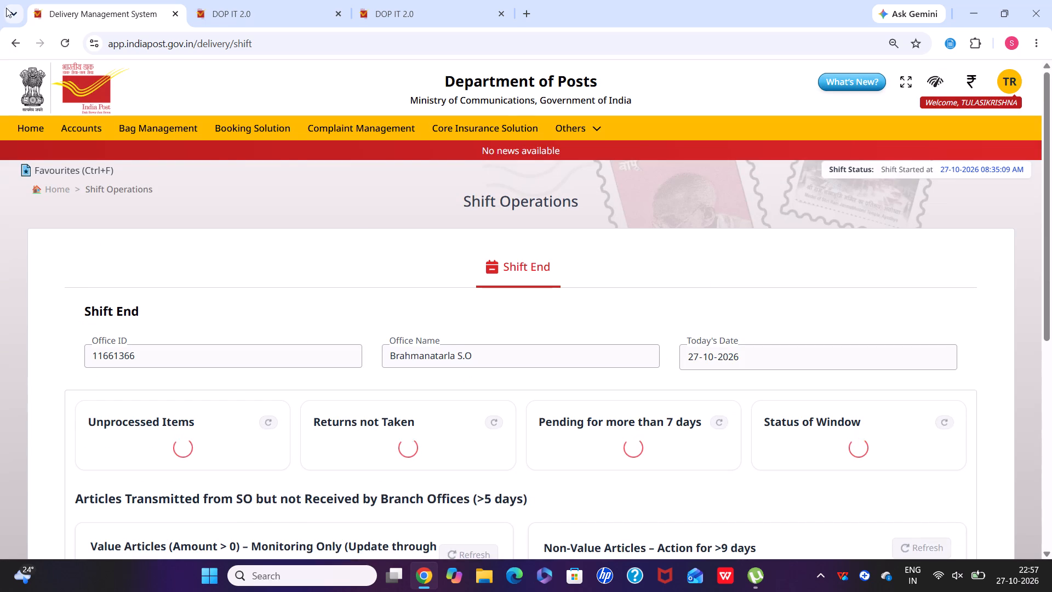
{"action": "left_click", "coordinate": [16, 45]}
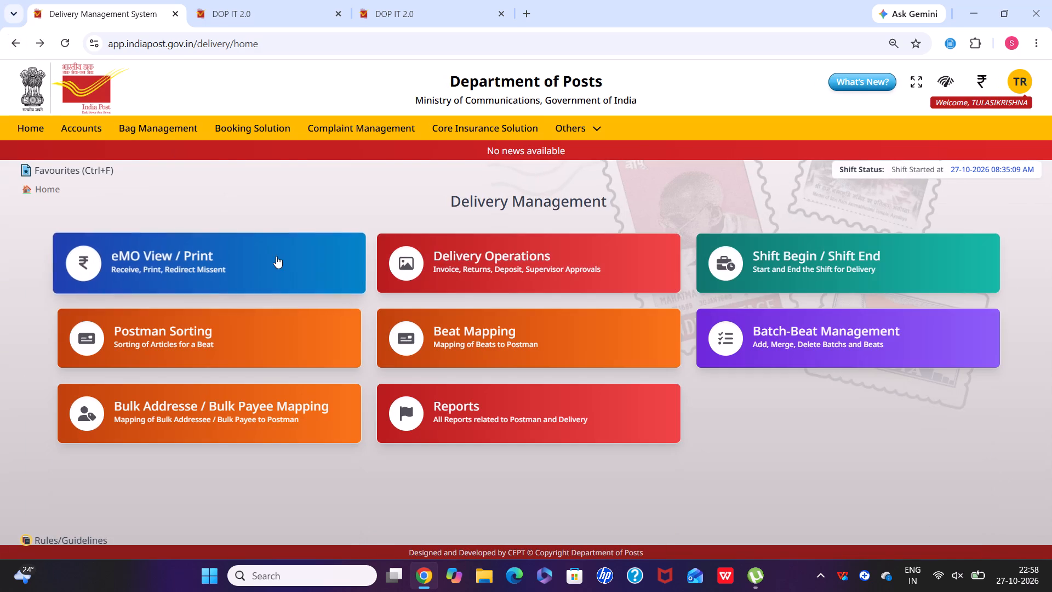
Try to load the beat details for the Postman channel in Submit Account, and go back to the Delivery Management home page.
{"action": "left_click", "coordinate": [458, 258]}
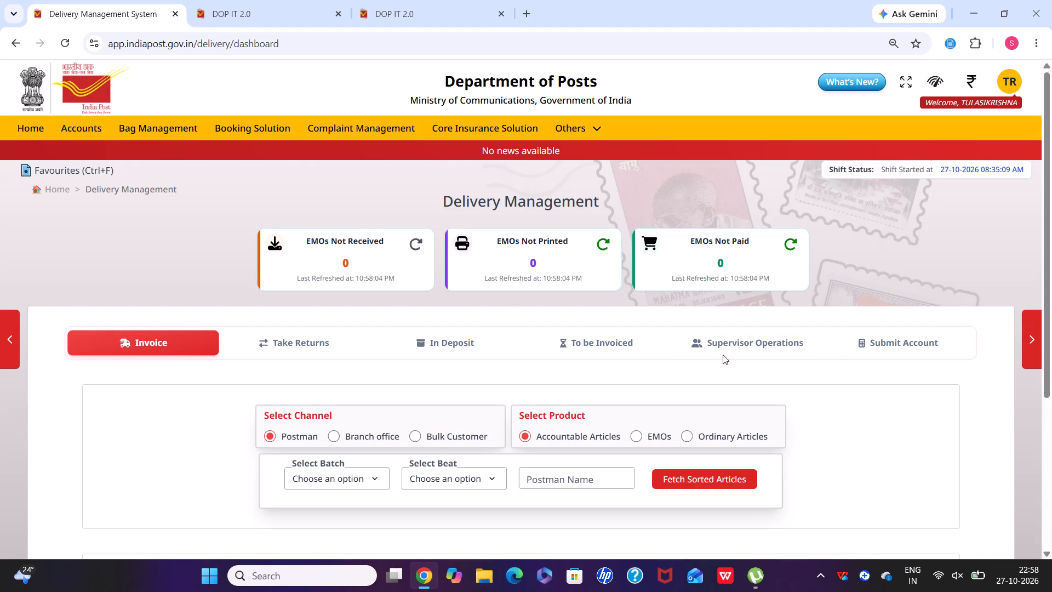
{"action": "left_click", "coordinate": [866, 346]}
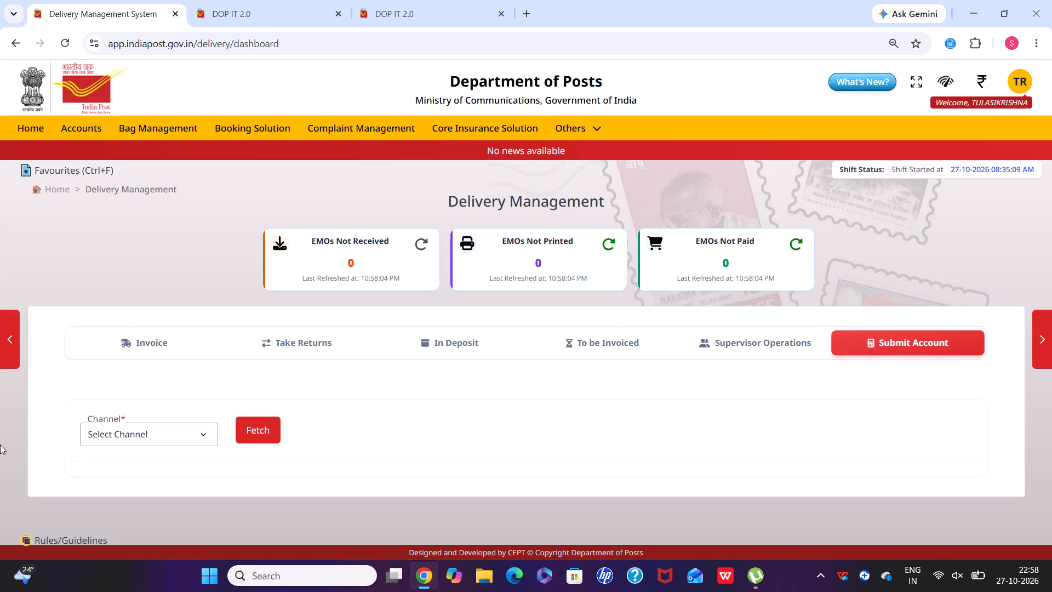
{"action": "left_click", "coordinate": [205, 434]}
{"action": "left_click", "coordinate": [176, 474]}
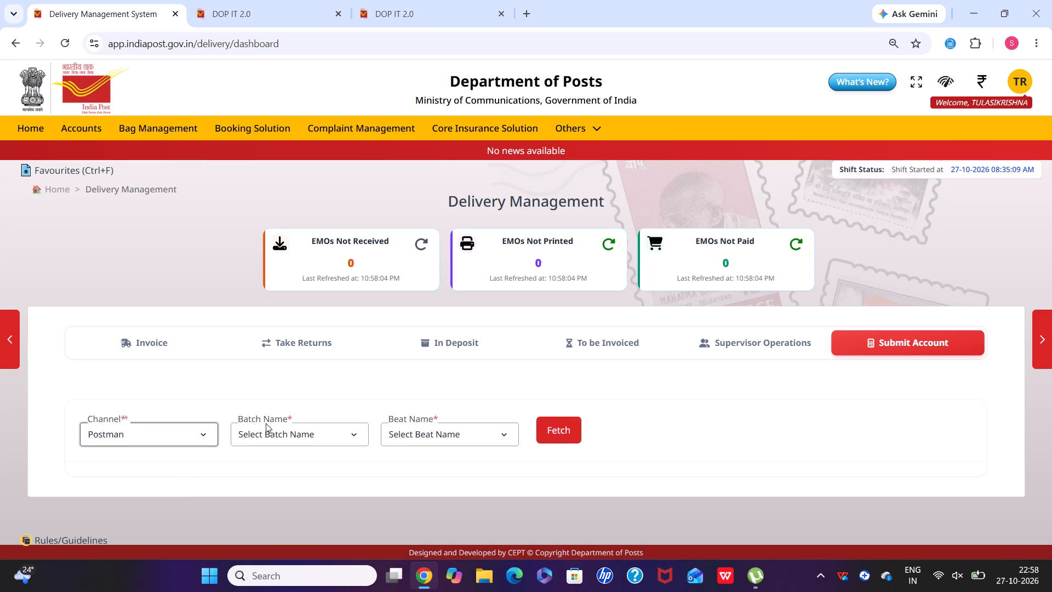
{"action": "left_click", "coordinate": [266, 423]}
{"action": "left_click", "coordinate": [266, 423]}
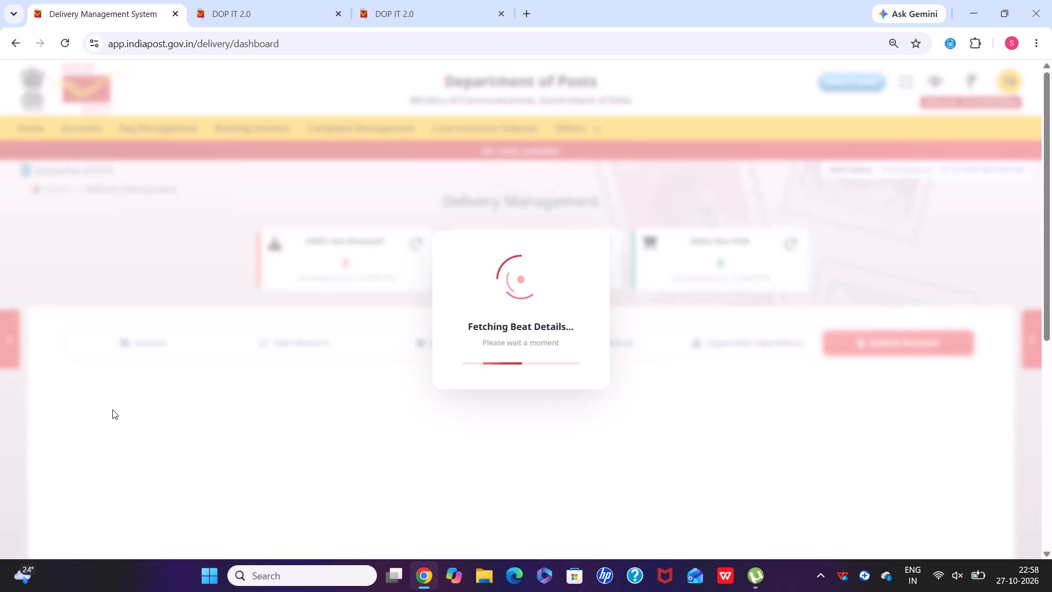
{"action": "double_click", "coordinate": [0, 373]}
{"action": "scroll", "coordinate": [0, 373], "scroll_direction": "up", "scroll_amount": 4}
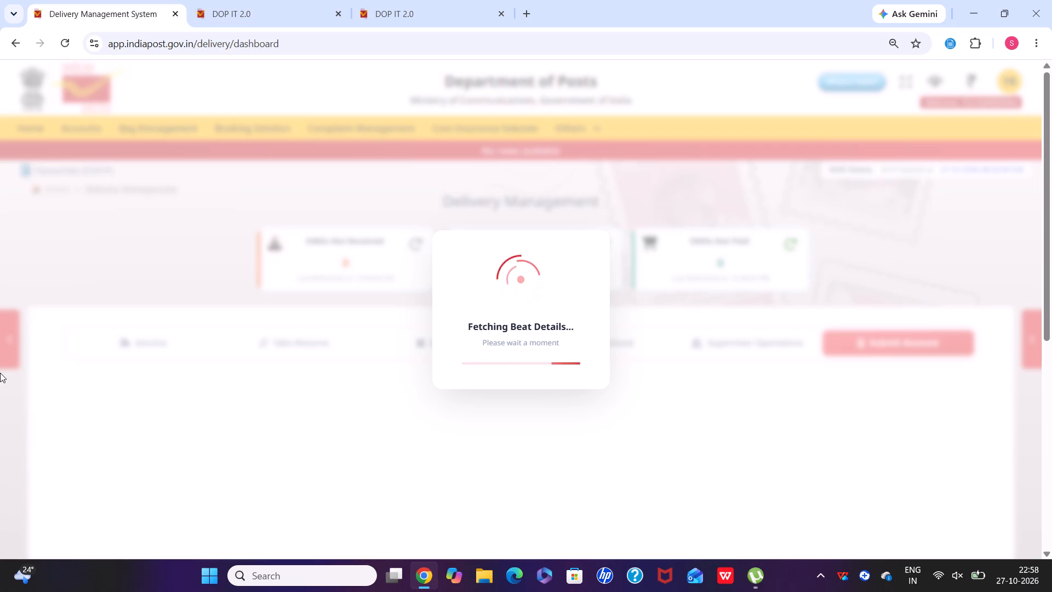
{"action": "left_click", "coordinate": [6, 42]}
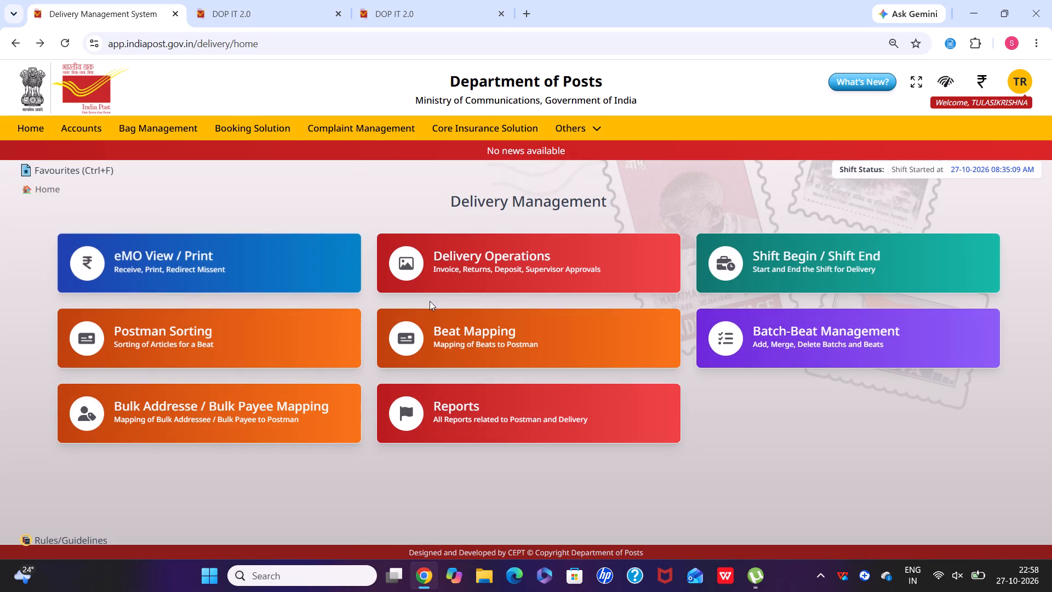
In Delivery Operations, fetch the Take Returns records of accountable articles for the Postman channel, batch BATCH_01 and beat BEAT_01.
{"action": "left_click", "coordinate": [510, 265]}
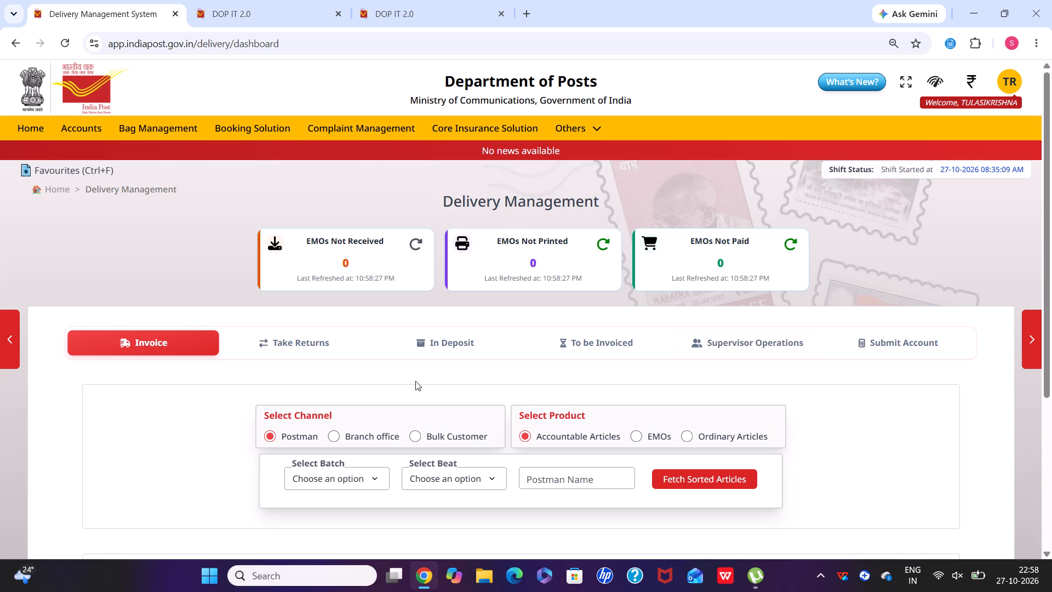
{"action": "left_click", "coordinate": [279, 344]}
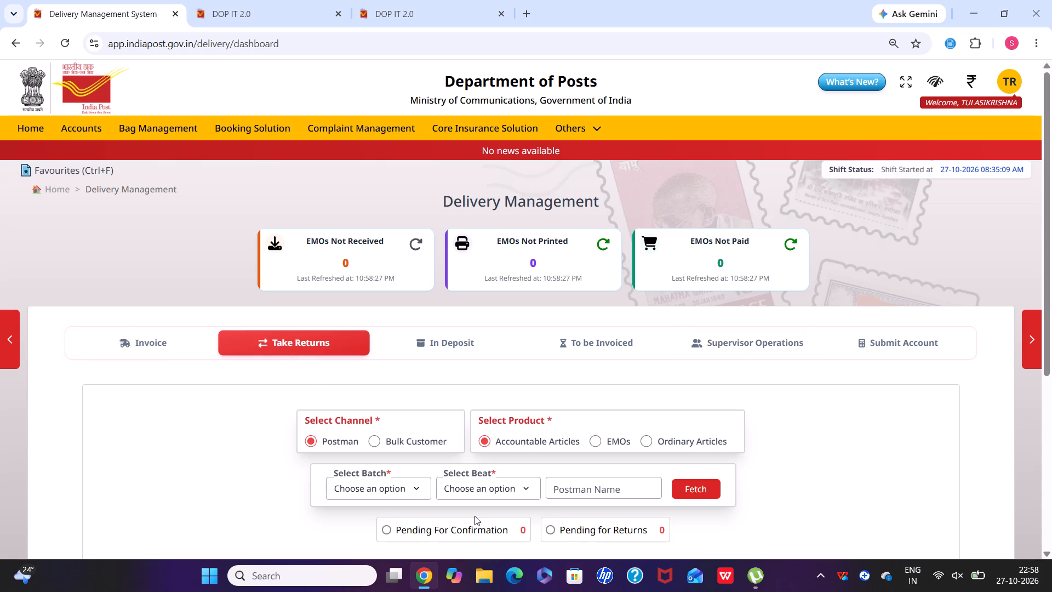
{"action": "left_click", "coordinate": [391, 492]}
{"action": "left_click", "coordinate": [390, 520]}
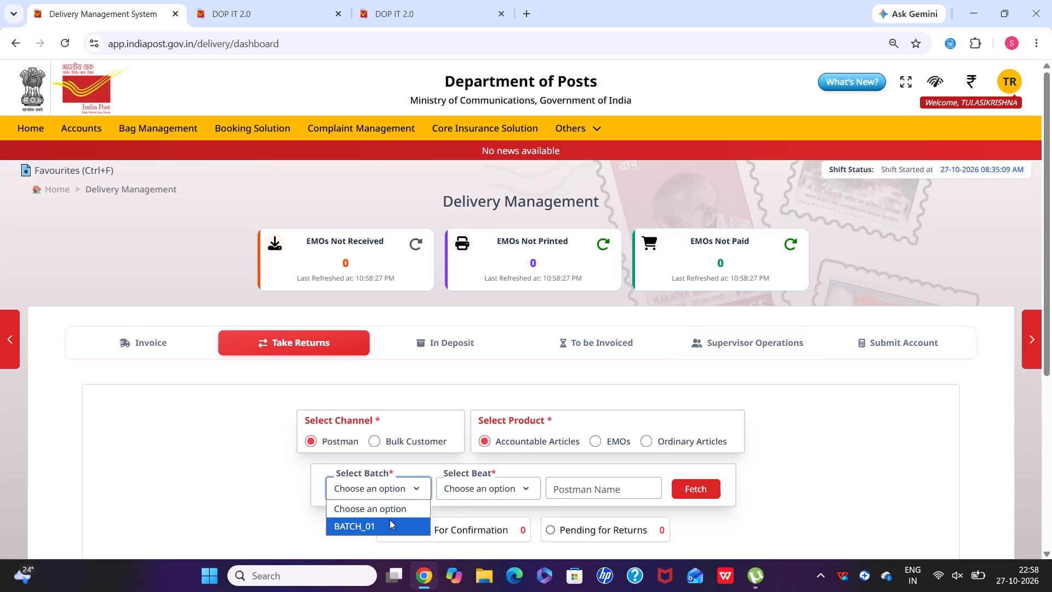
{"action": "left_click", "coordinate": [459, 479]}
{"action": "left_click", "coordinate": [459, 479]}
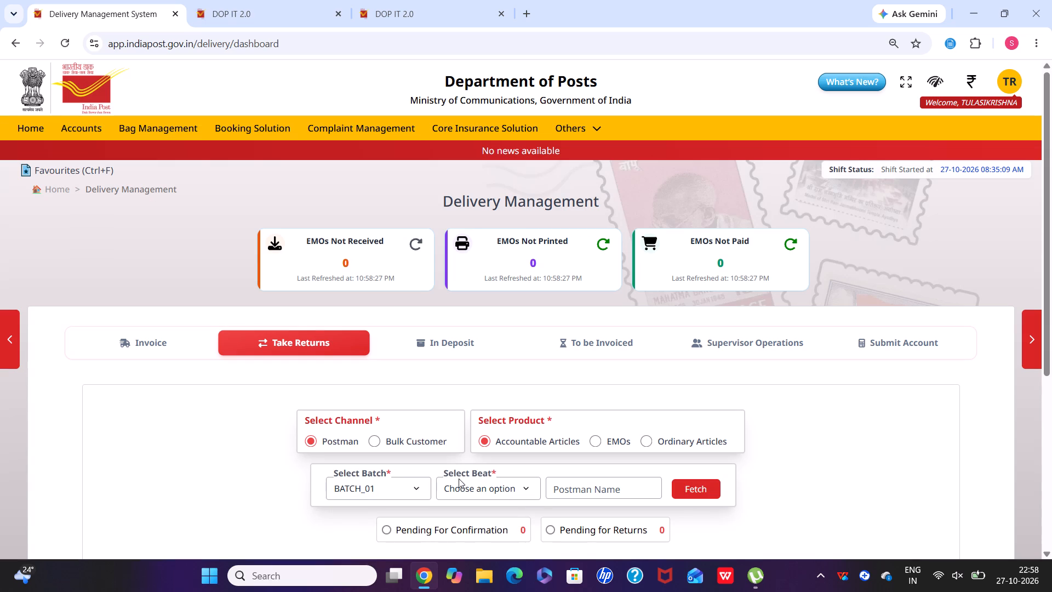
{"action": "left_click", "coordinate": [461, 483]}
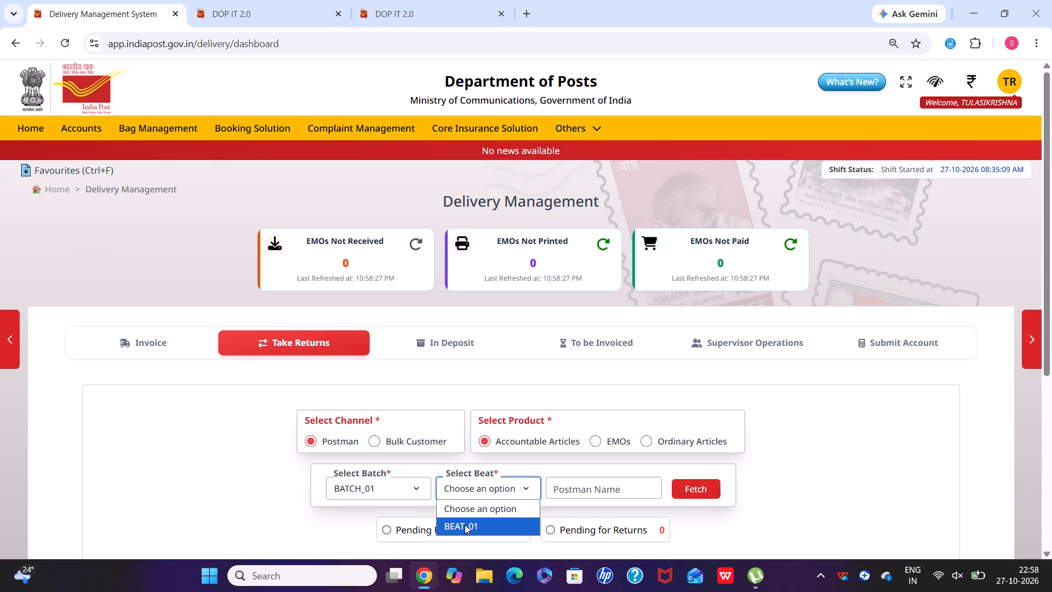
{"action": "left_click", "coordinate": [465, 525]}
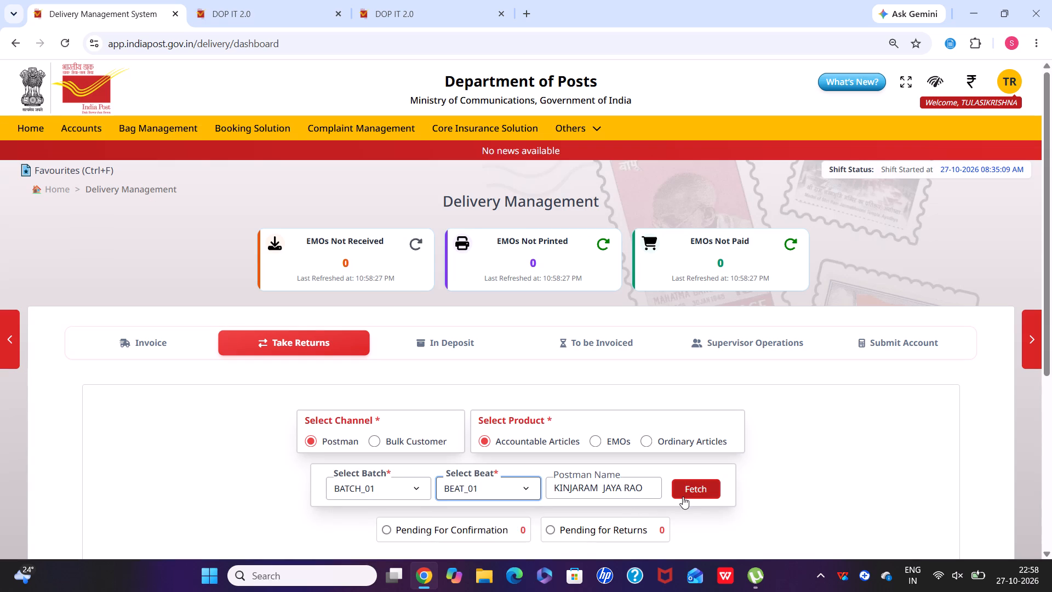
{"action": "left_click", "coordinate": [688, 489]}
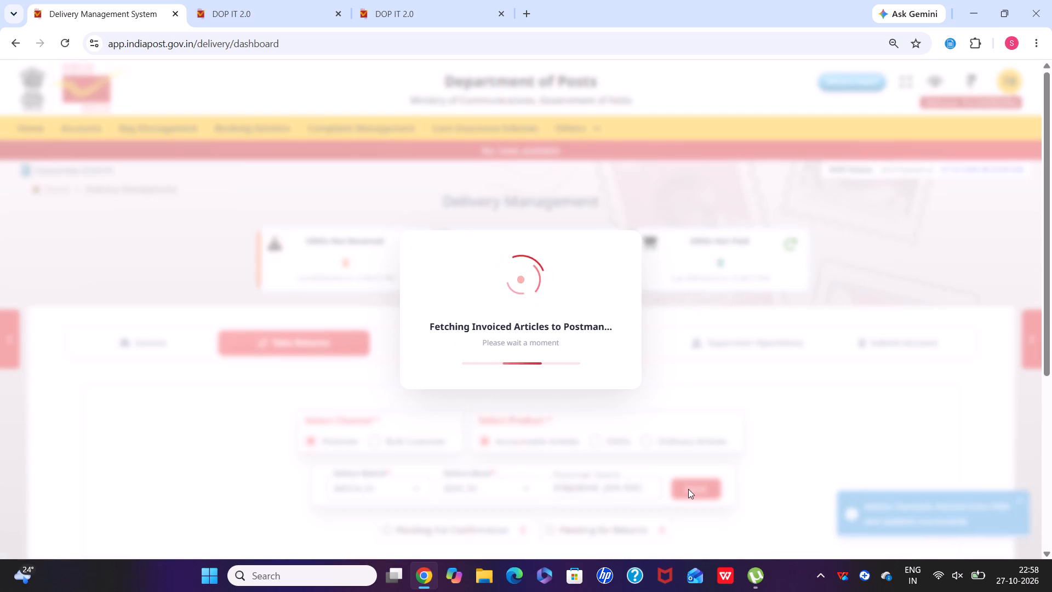
{"action": "scroll", "coordinate": [688, 489], "scroll_direction": "down", "scroll_amount": 3}
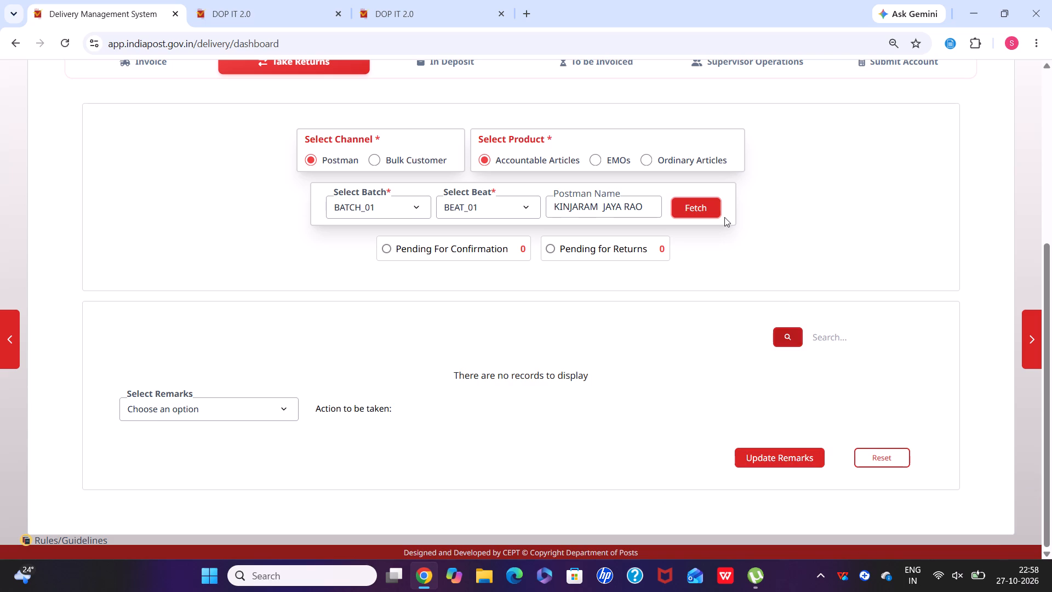
{"action": "left_click", "coordinate": [708, 209]}
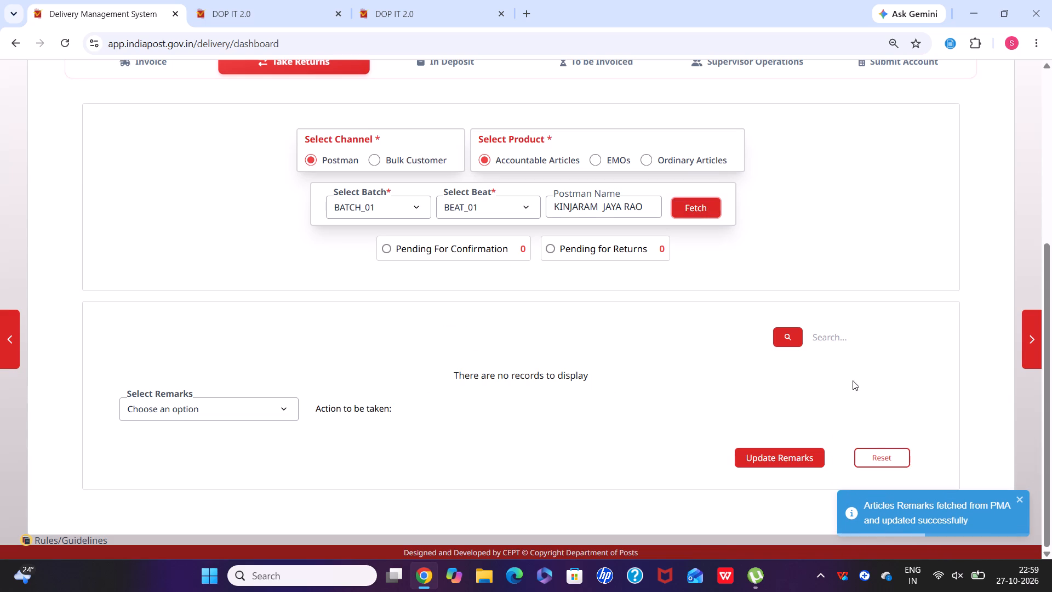
{"action": "scroll", "coordinate": [851, 139], "scroll_direction": "down", "scroll_amount": 1}
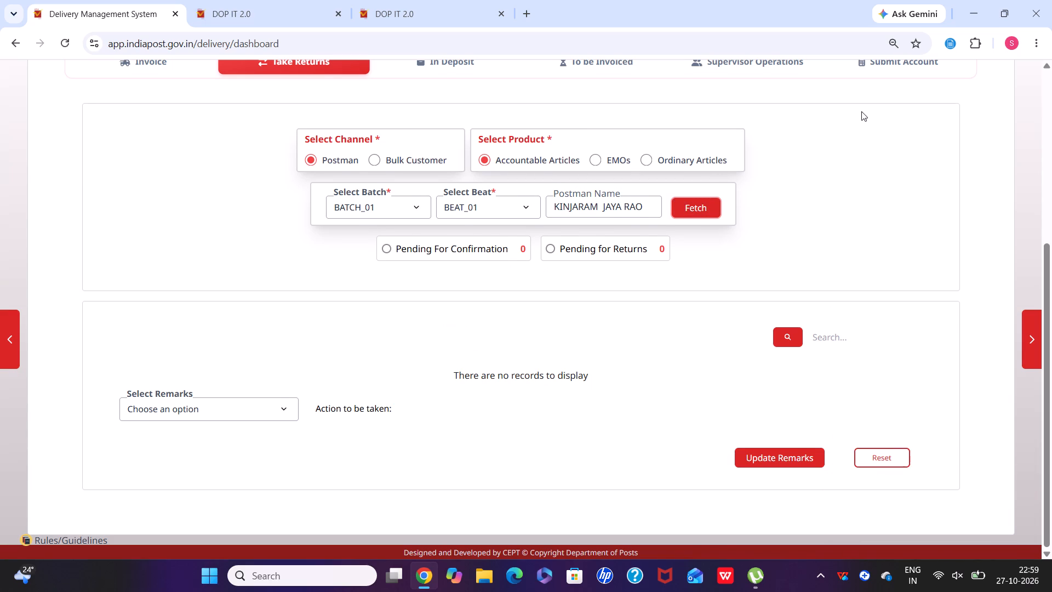
Fetch the Submit Account details for Postman, BATCH_01 and BEAT_01 again, and go back to the Delivery Management home page.
{"action": "scroll", "coordinate": [861, 111], "scroll_direction": "up", "scroll_amount": 1}
{"action": "left_click", "coordinate": [869, 136]}
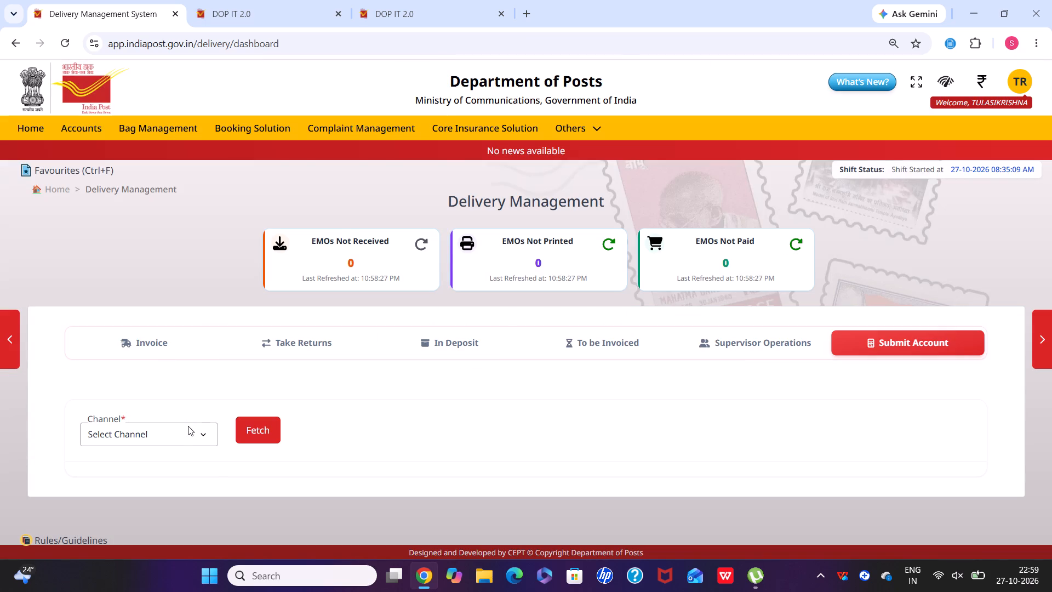
{"action": "left_click", "coordinate": [188, 426]}
{"action": "left_click", "coordinate": [183, 467]}
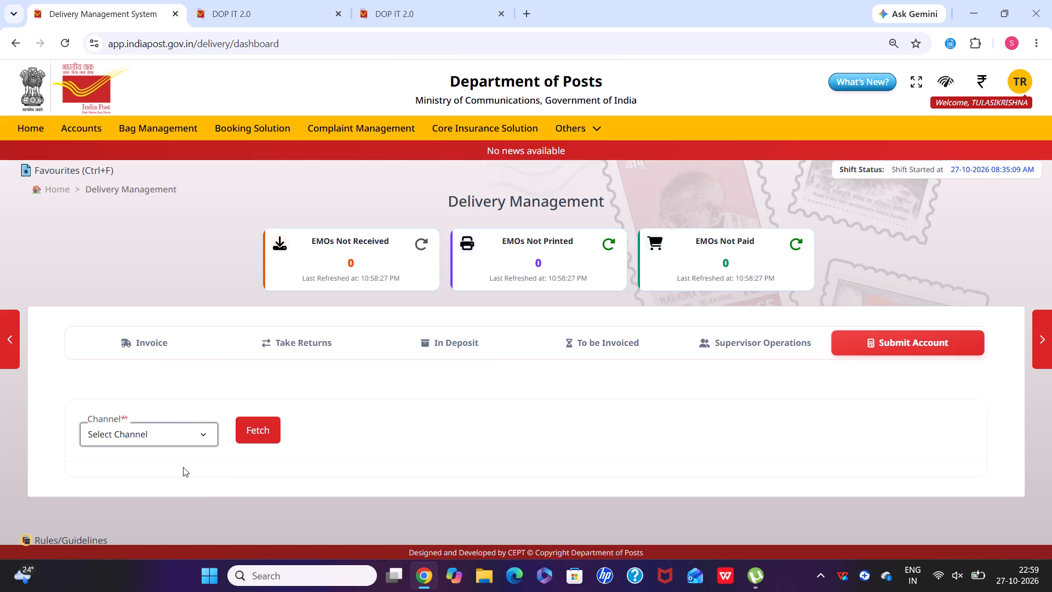
{"action": "left_click", "coordinate": [259, 433]}
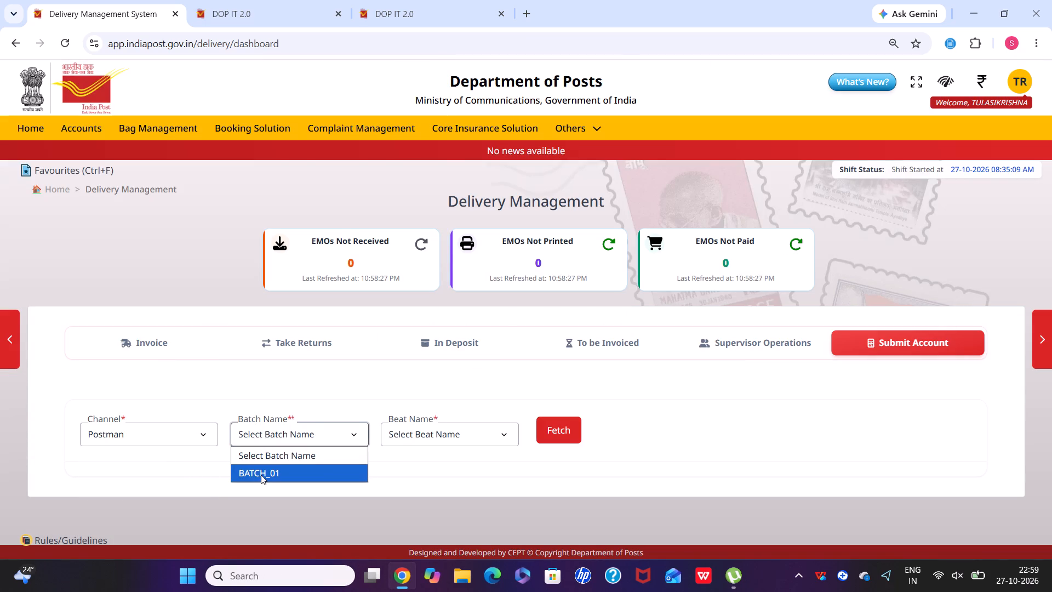
{"action": "left_click", "coordinate": [262, 481]}
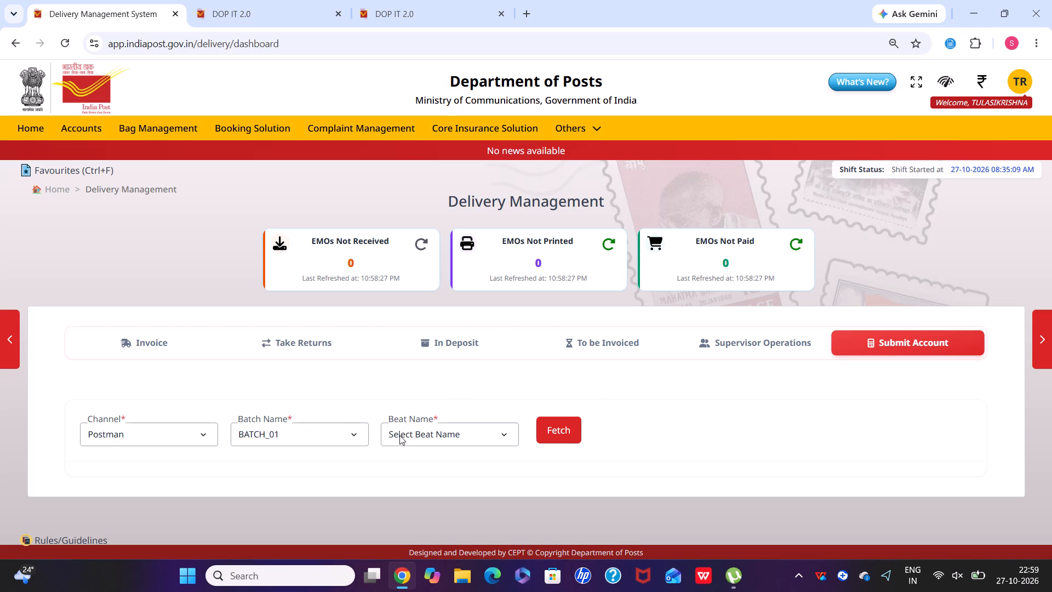
{"action": "left_click", "coordinate": [399, 435]}
{"action": "left_click", "coordinate": [408, 469]}
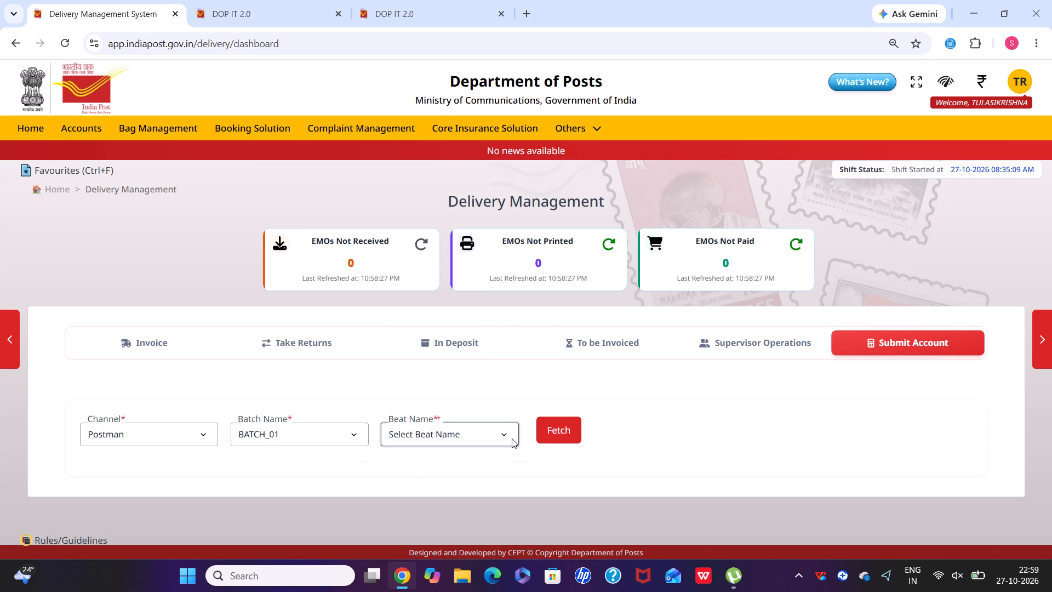
{"action": "left_click", "coordinate": [556, 437]}
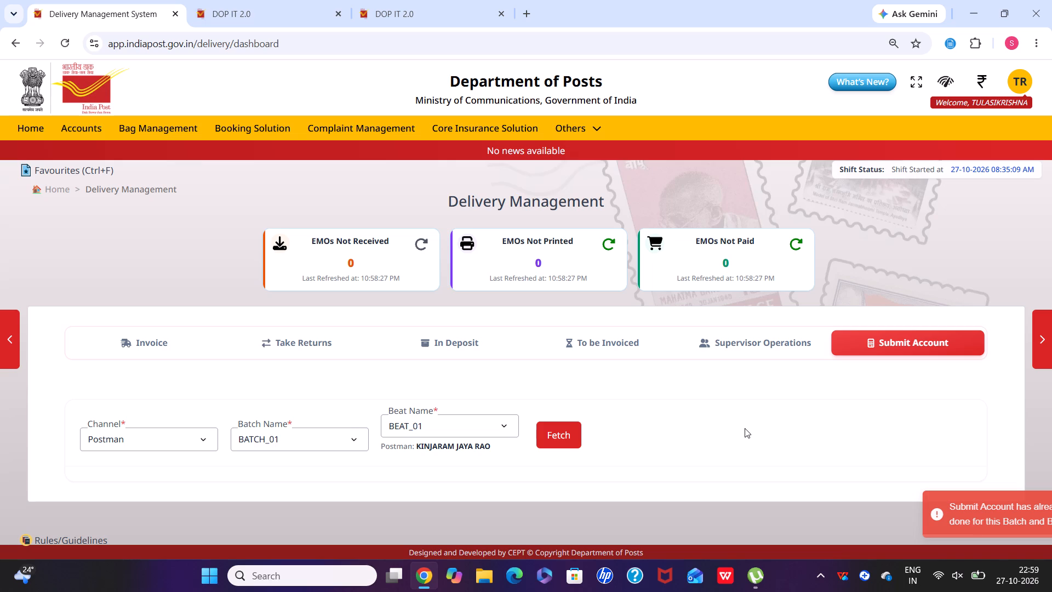
{"action": "left_click", "coordinate": [12, 48]}
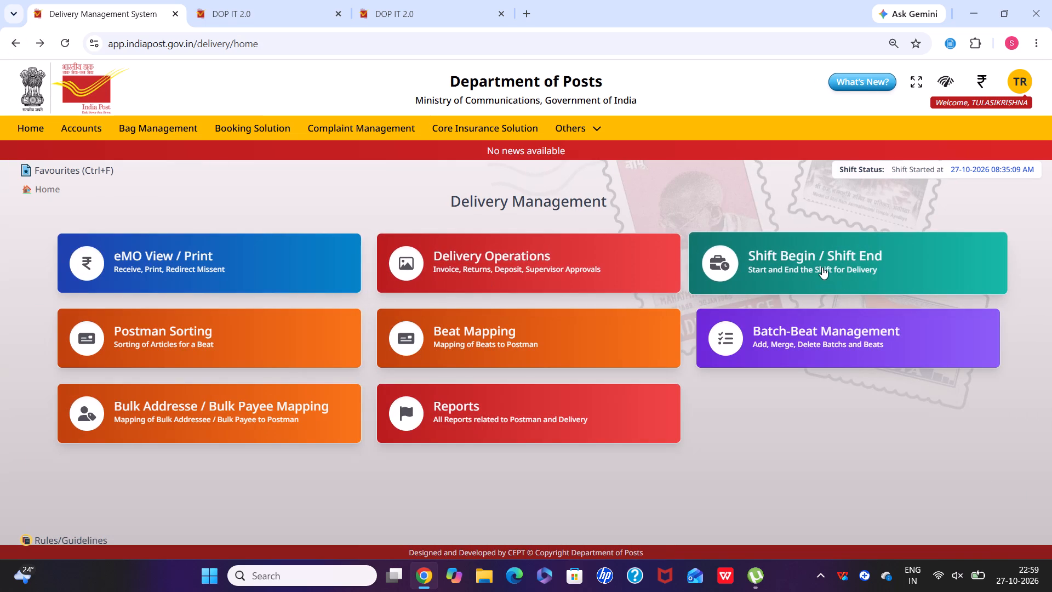
Submit and confirm the delivery Shift End for the day on the Shift Operations page.
{"action": "left_click", "coordinate": [822, 267]}
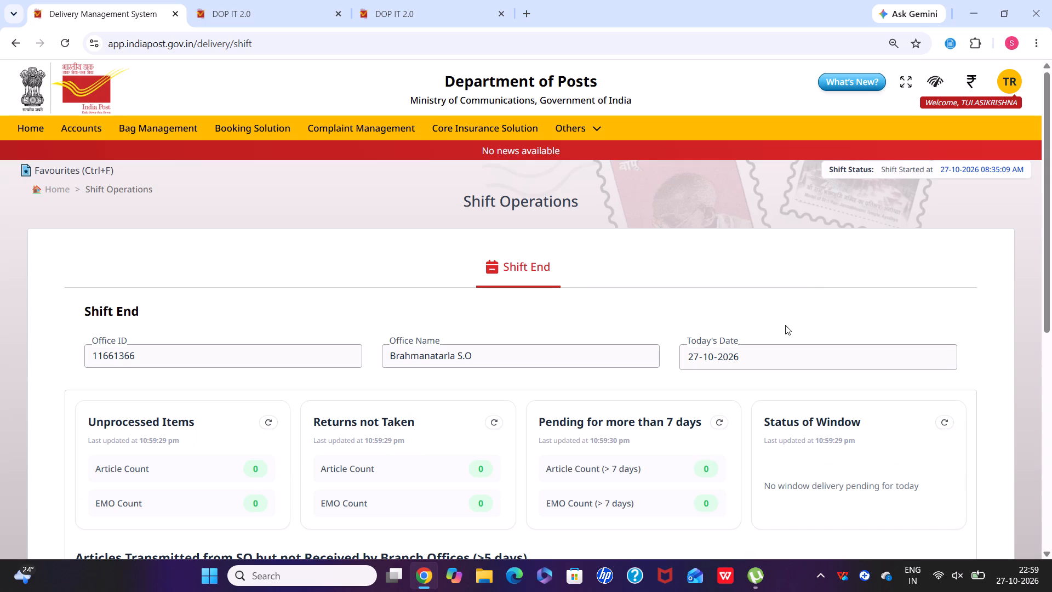
{"action": "scroll", "coordinate": [785, 325], "scroll_direction": "down", "scroll_amount": 5}
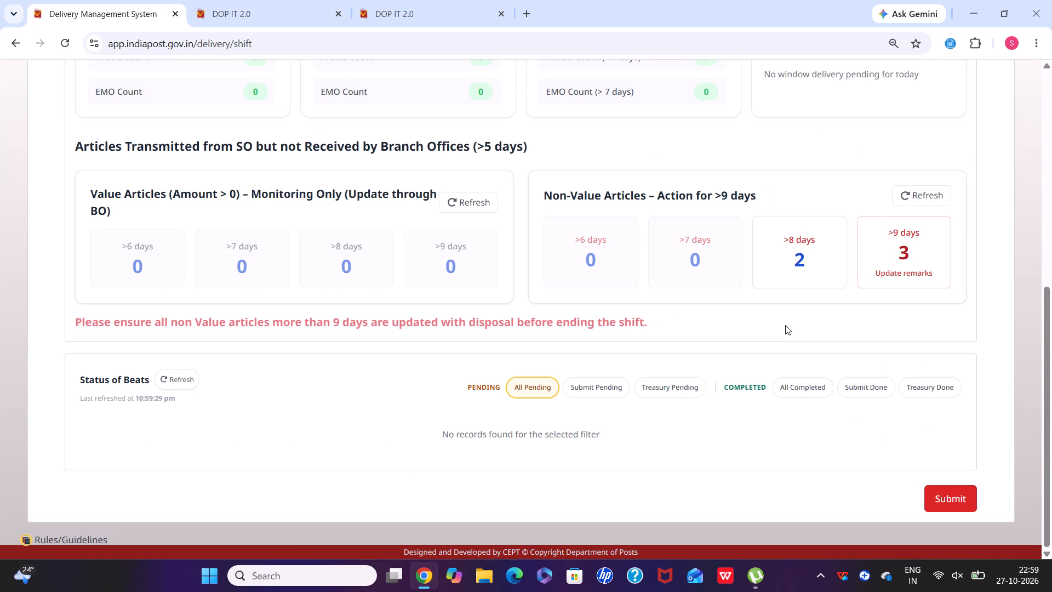
{"action": "left_click", "coordinate": [957, 496]}
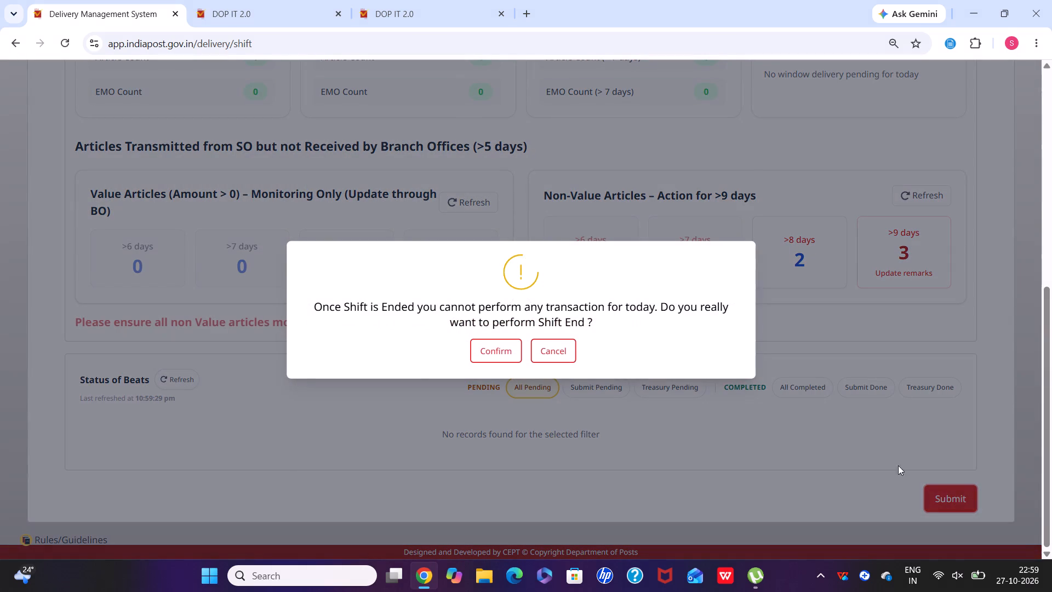
{"action": "left_click", "coordinate": [481, 351]}
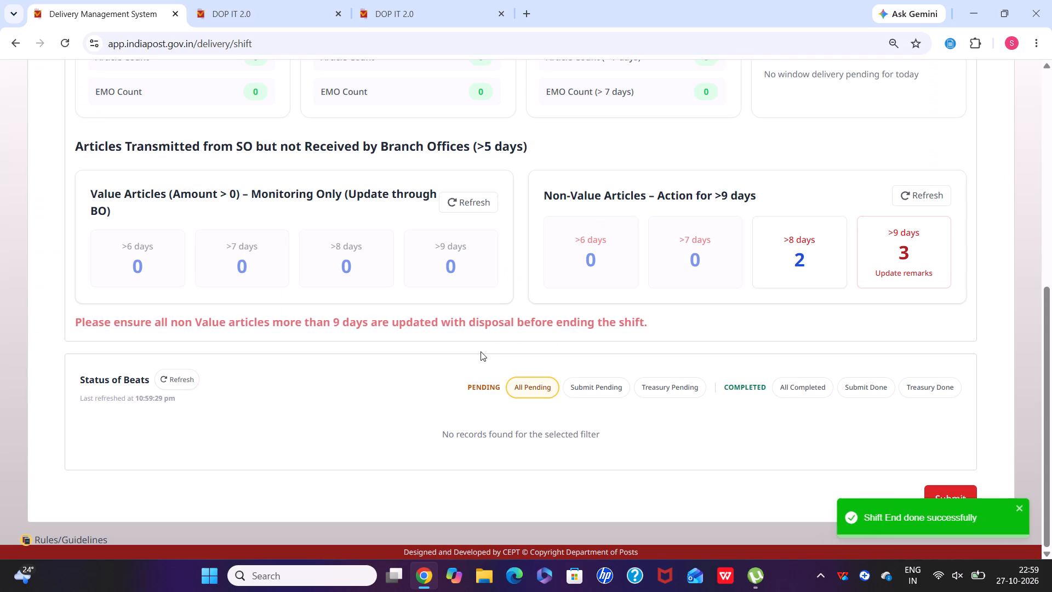
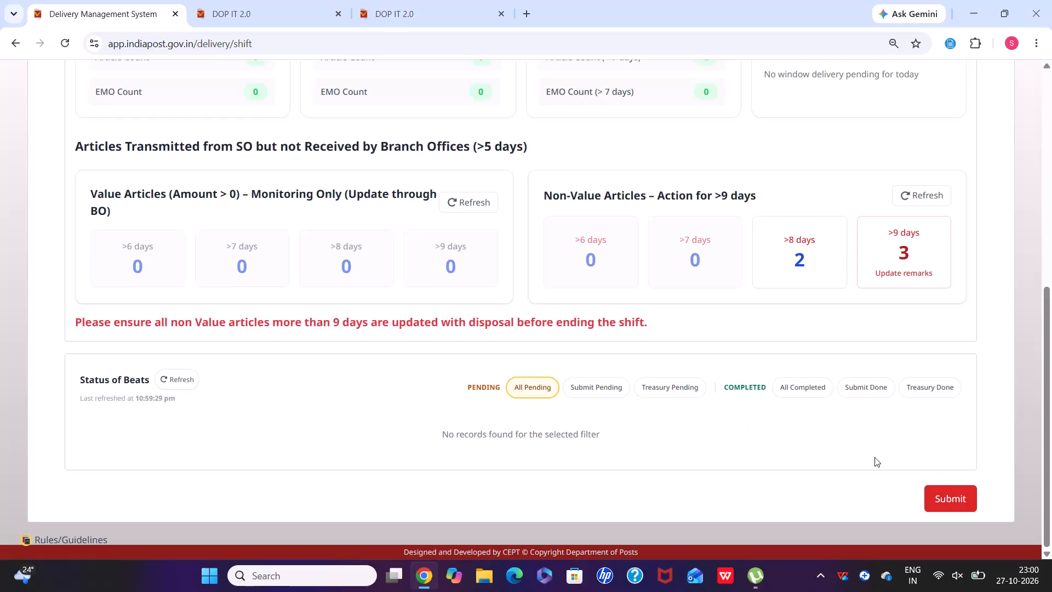
Submit the delivery Shift End for 27-10-2026 on the Shift Operations page.
{"action": "left_click", "coordinate": [959, 487]}
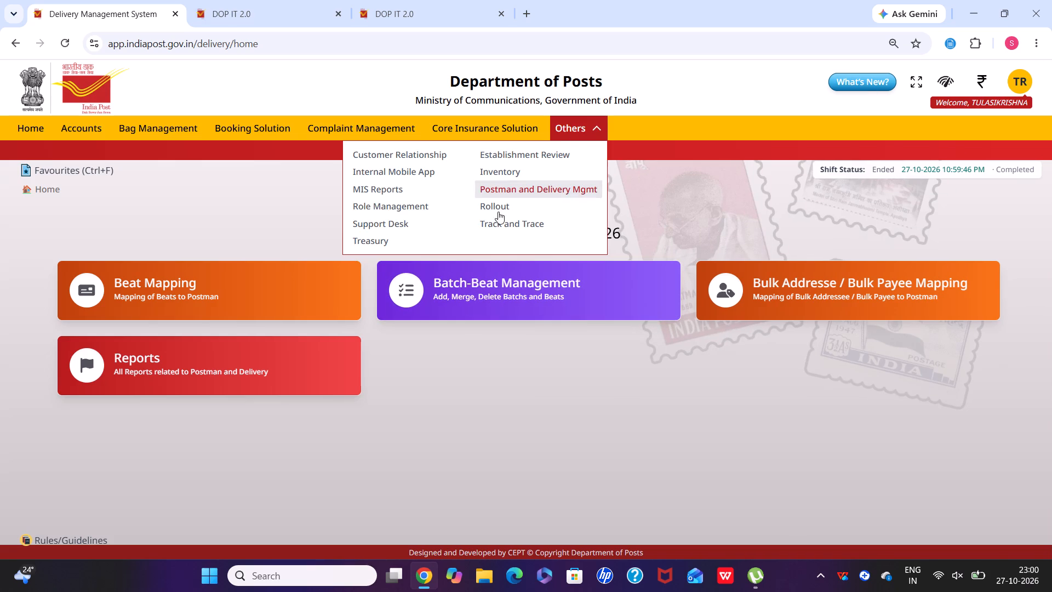
Generate the Treasurer's Cash Book (TCB) for 27-10-2026 in Treasury Management, review its receipts, payments and balances, and return to the Treasury page.
{"action": "left_click", "coordinate": [414, 20]}
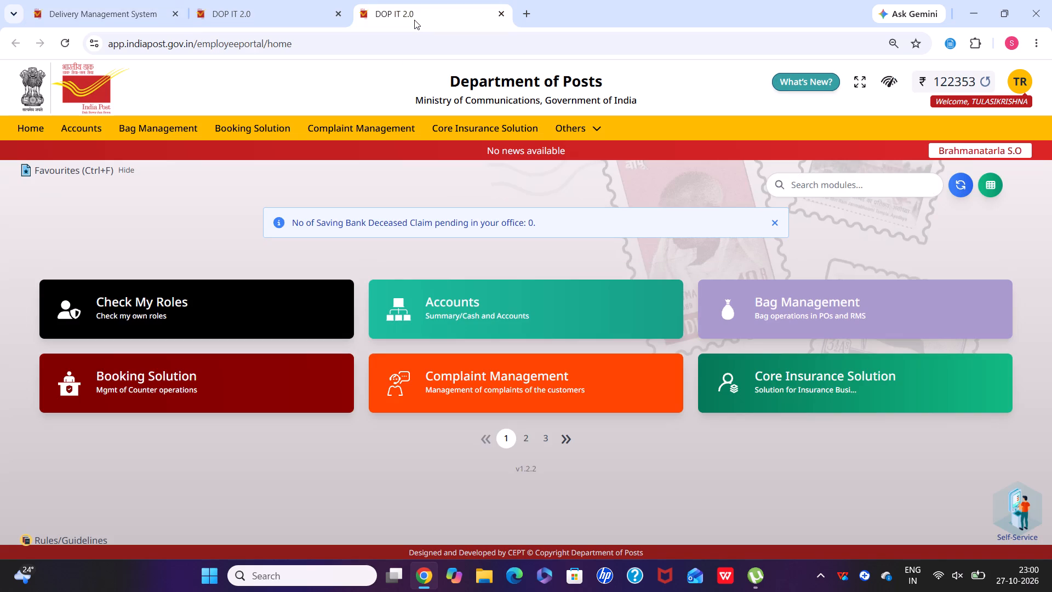
{"action": "left_click", "coordinate": [228, 12]}
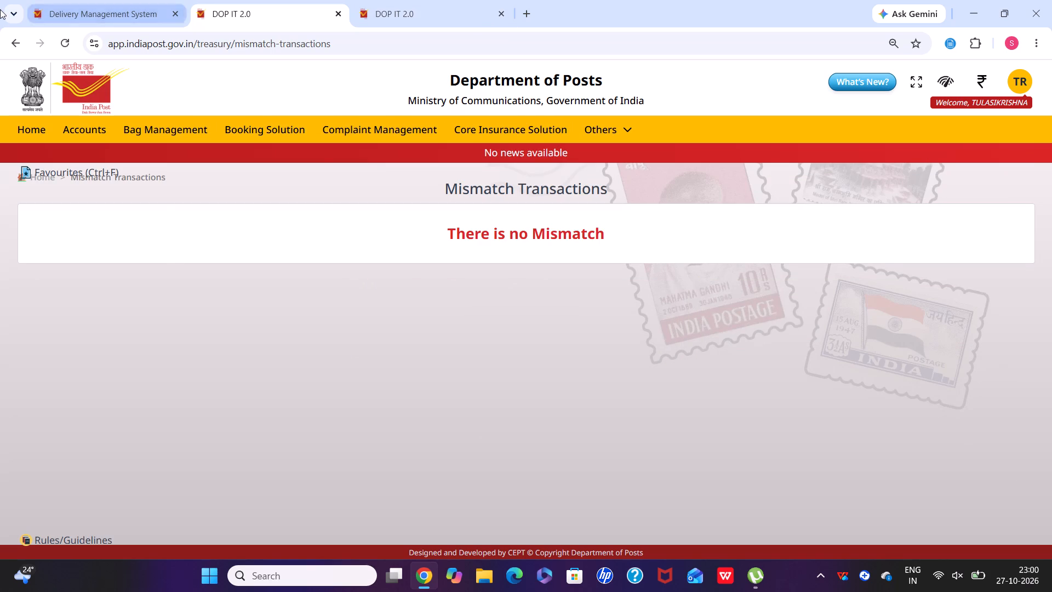
{"action": "left_click", "coordinate": [15, 44]}
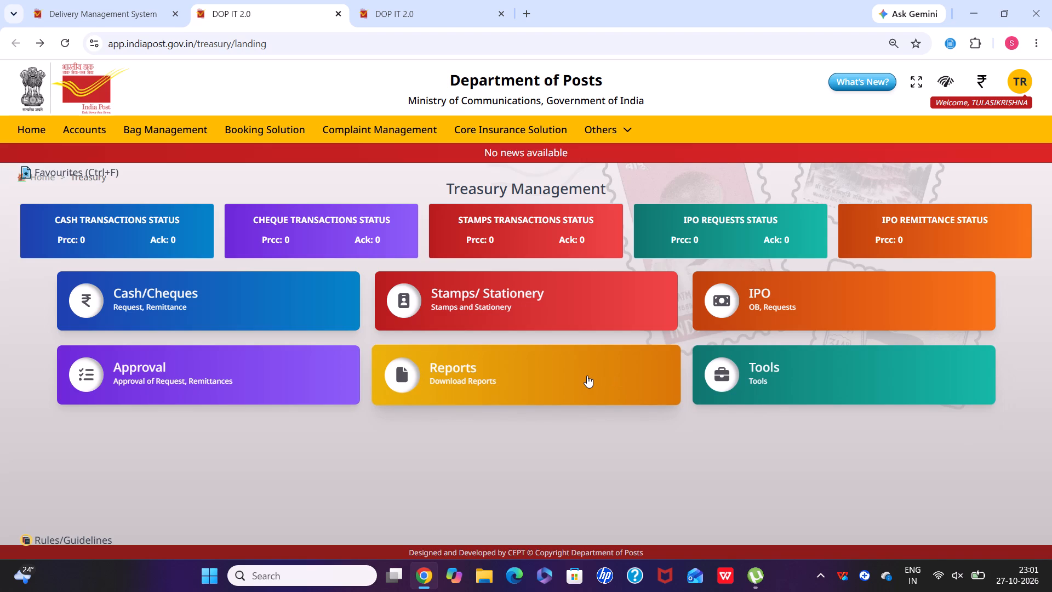
{"action": "left_click", "coordinate": [510, 378]}
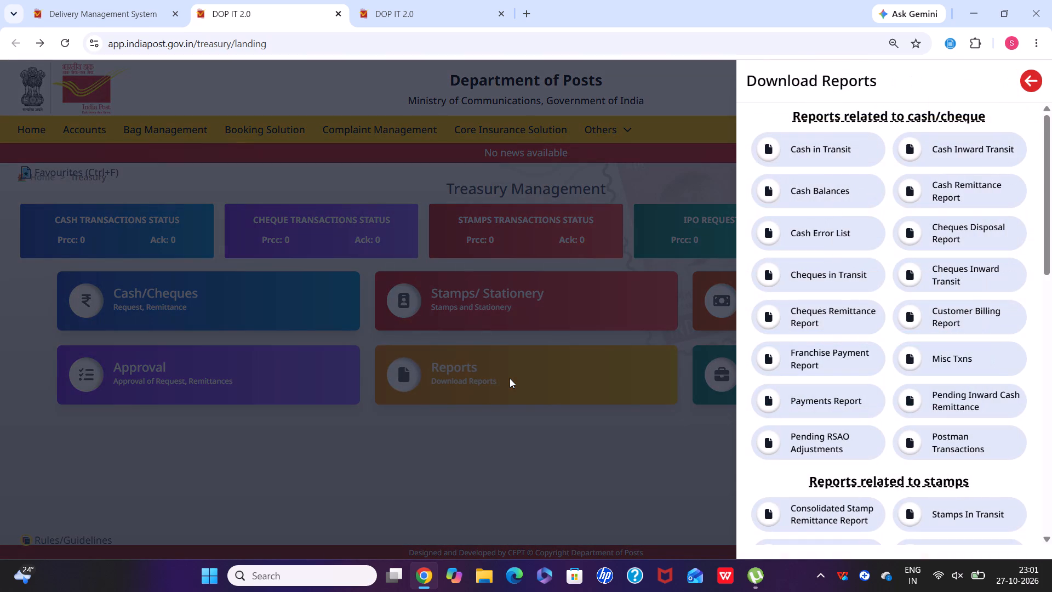
{"action": "scroll", "coordinate": [855, 383], "scroll_direction": "down", "scroll_amount": 6}
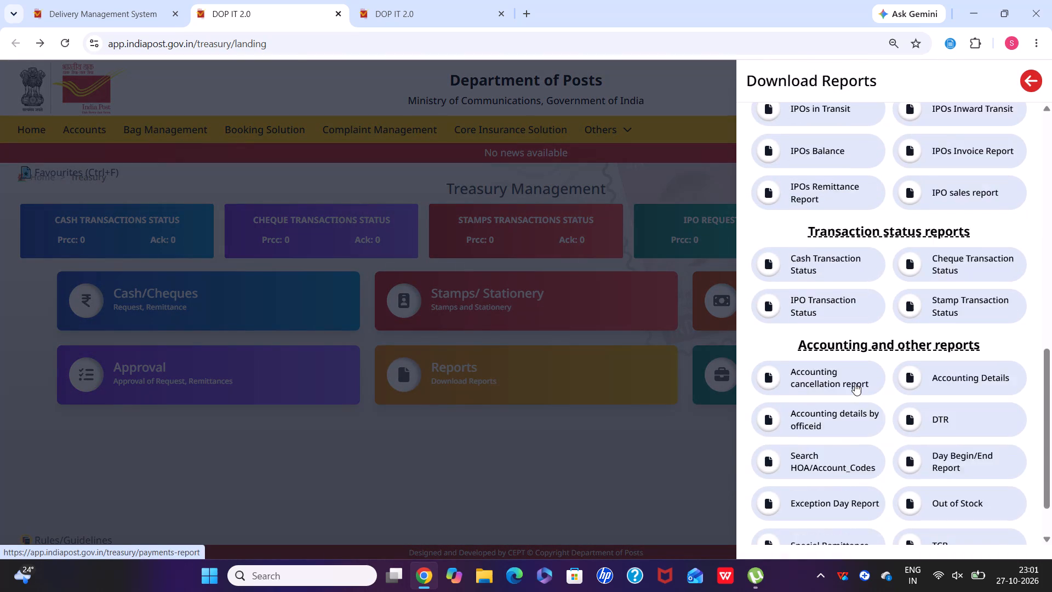
{"action": "left_click", "coordinate": [953, 493]}
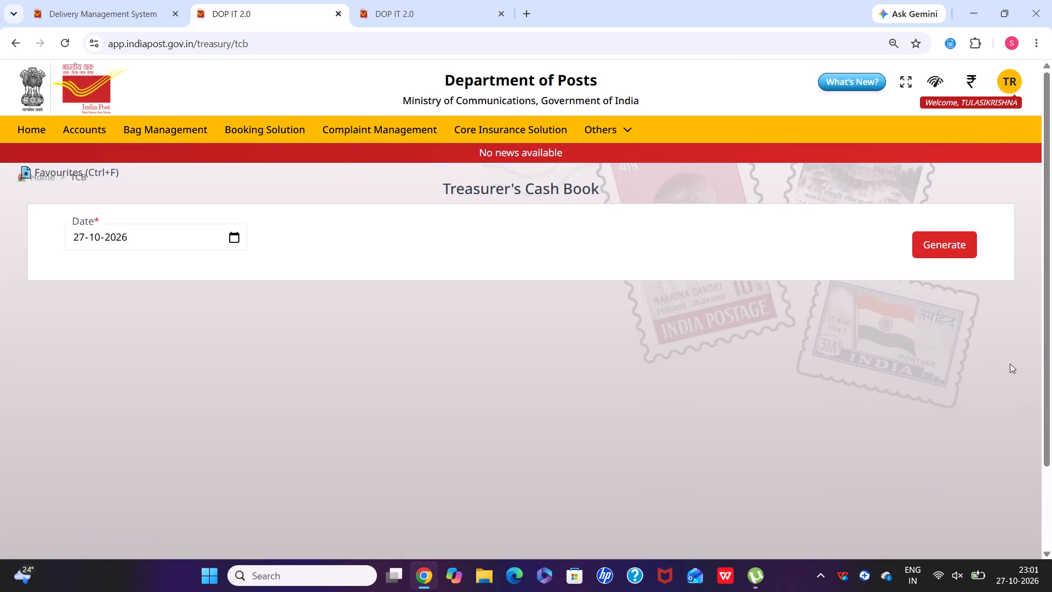
{"action": "left_click", "coordinate": [939, 241]}
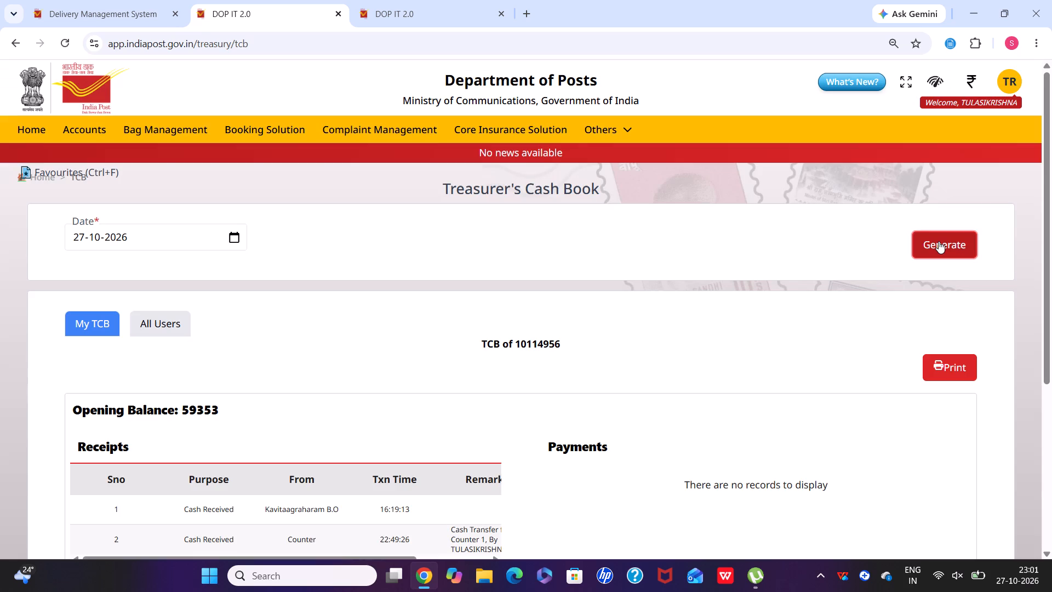
{"action": "scroll", "coordinate": [803, 294], "scroll_direction": "down", "scroll_amount": 7}
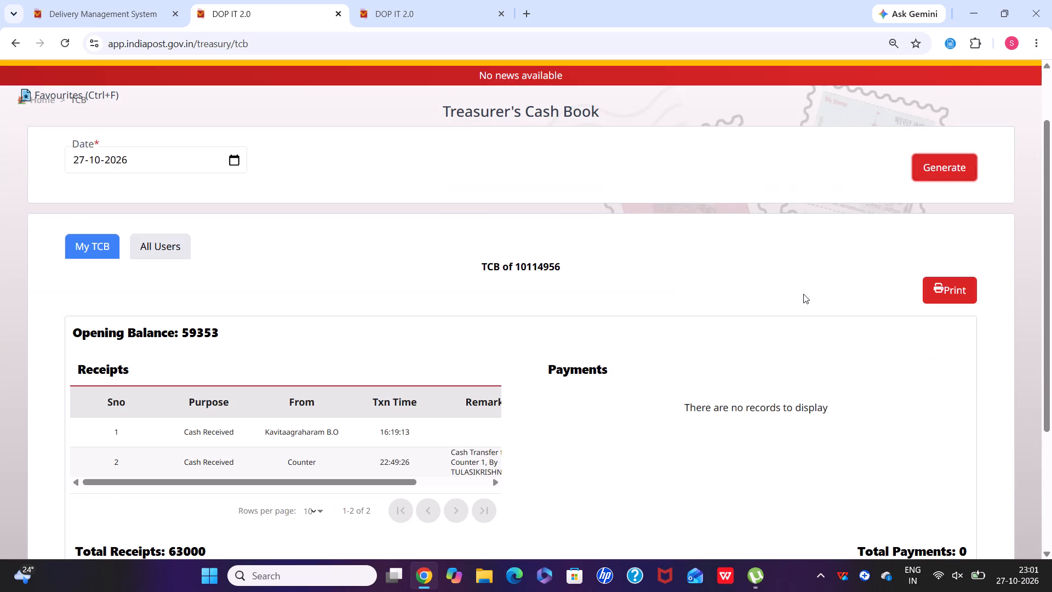
{"action": "triple_click", "coordinate": [495, 300]}
{"action": "triple_click", "coordinate": [495, 300]}
{"action": "left_click", "coordinate": [495, 300]}
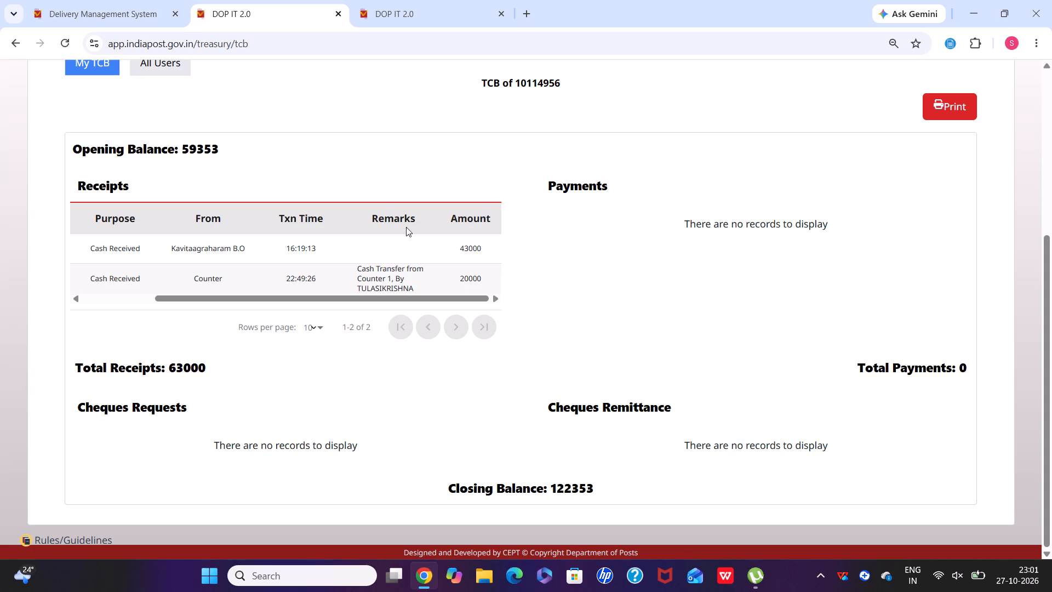
{"action": "left_click", "coordinate": [12, 48]}
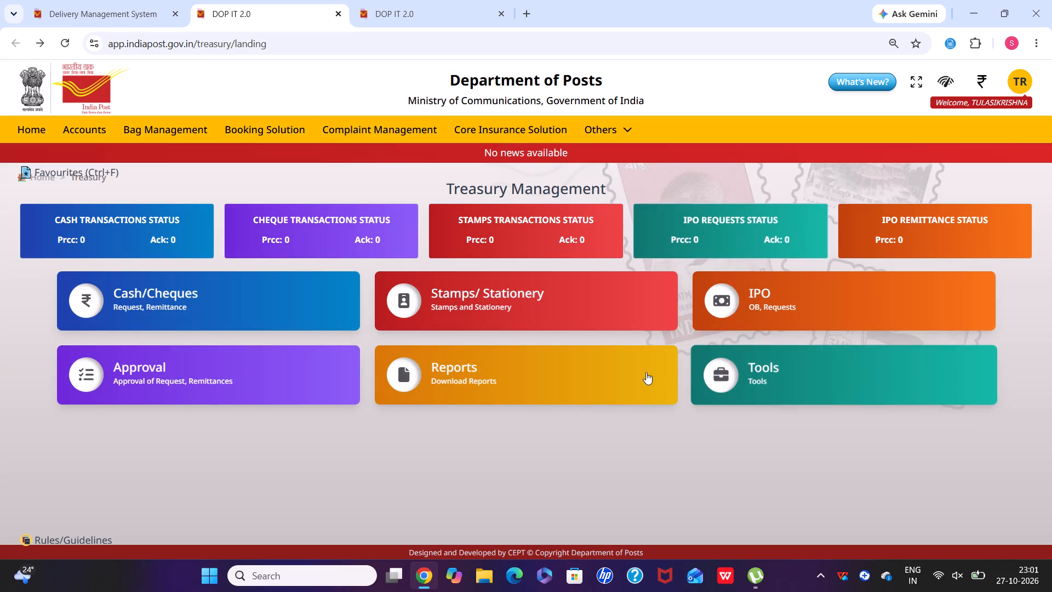
Generate the Daily Transactions Report (DTR) for 27-10-2026, examine its receipts and payments, and return to the Treasury page.
{"action": "left_click", "coordinate": [546, 377]}
{"action": "scroll", "coordinate": [898, 407], "scroll_direction": "down", "scroll_amount": 10}
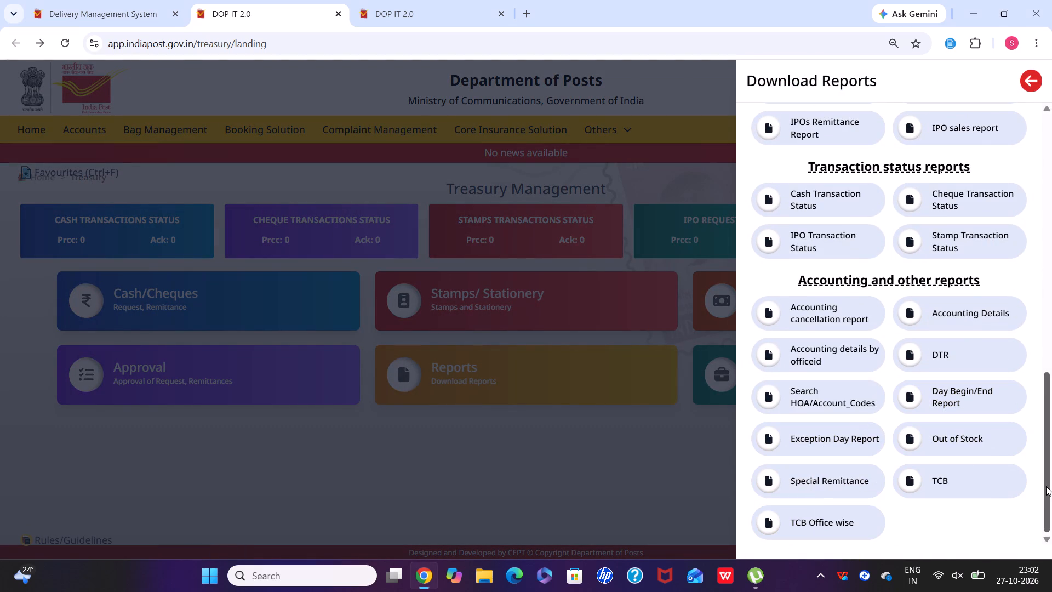
{"action": "left_click", "coordinate": [930, 357]}
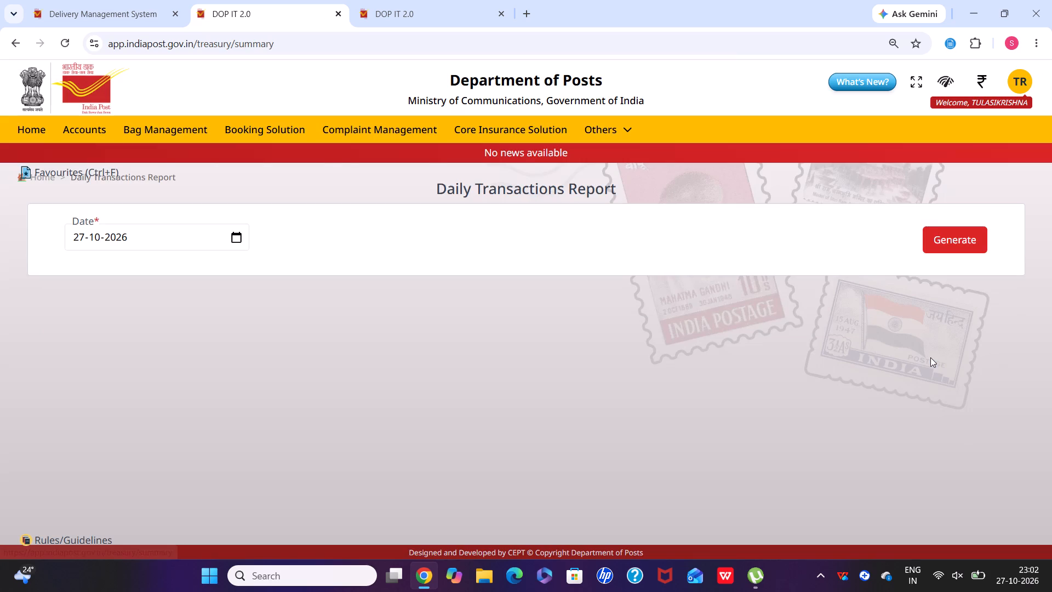
{"action": "left_click", "coordinate": [974, 236]}
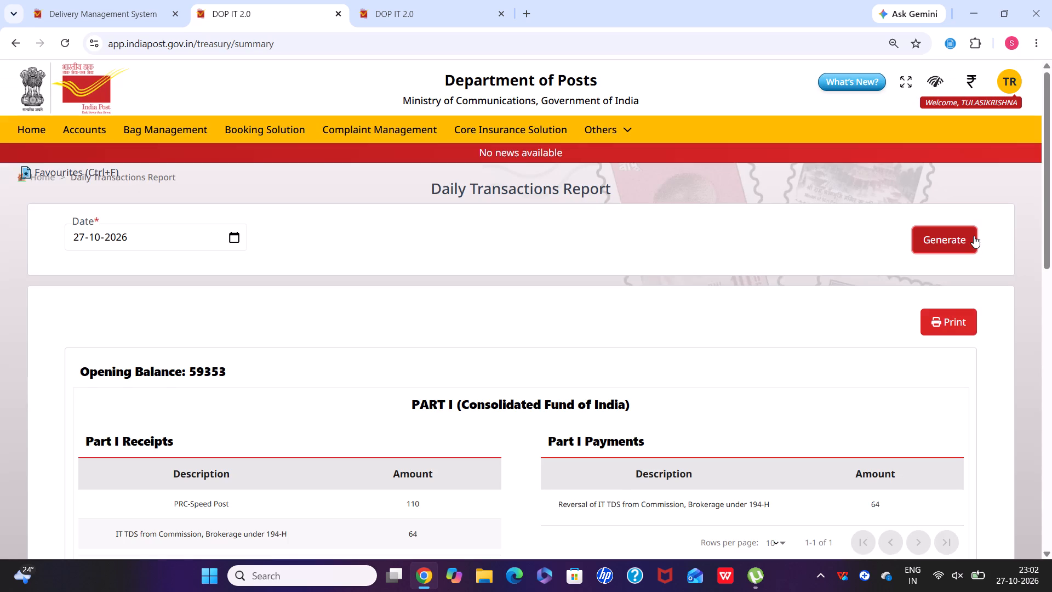
{"action": "scroll", "coordinate": [850, 292], "scroll_direction": "down", "scroll_amount": 2}
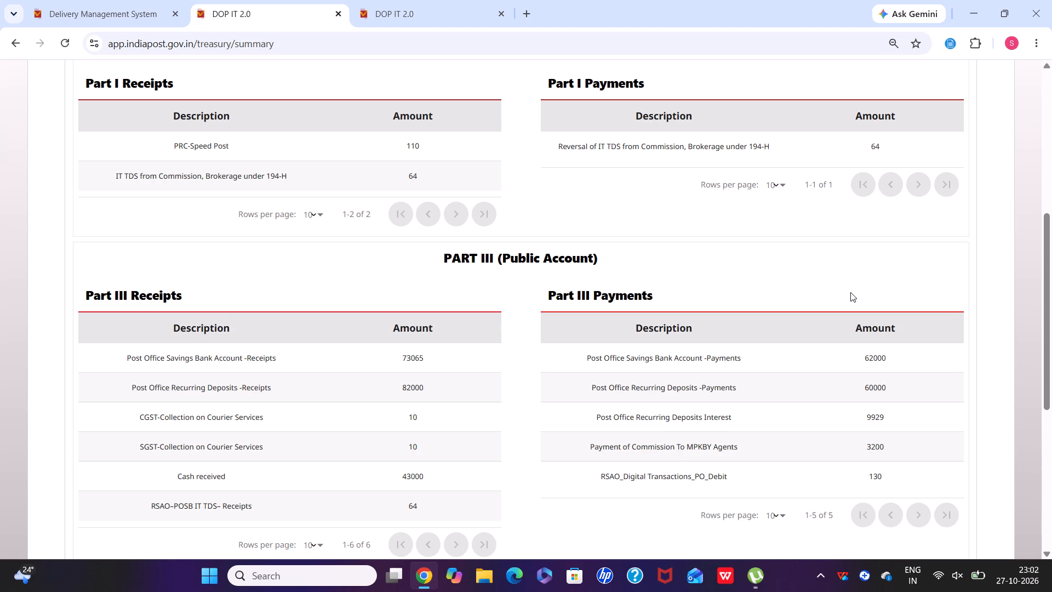
{"action": "scroll", "coordinate": [850, 292], "scroll_direction": "down", "scroll_amount": 1}
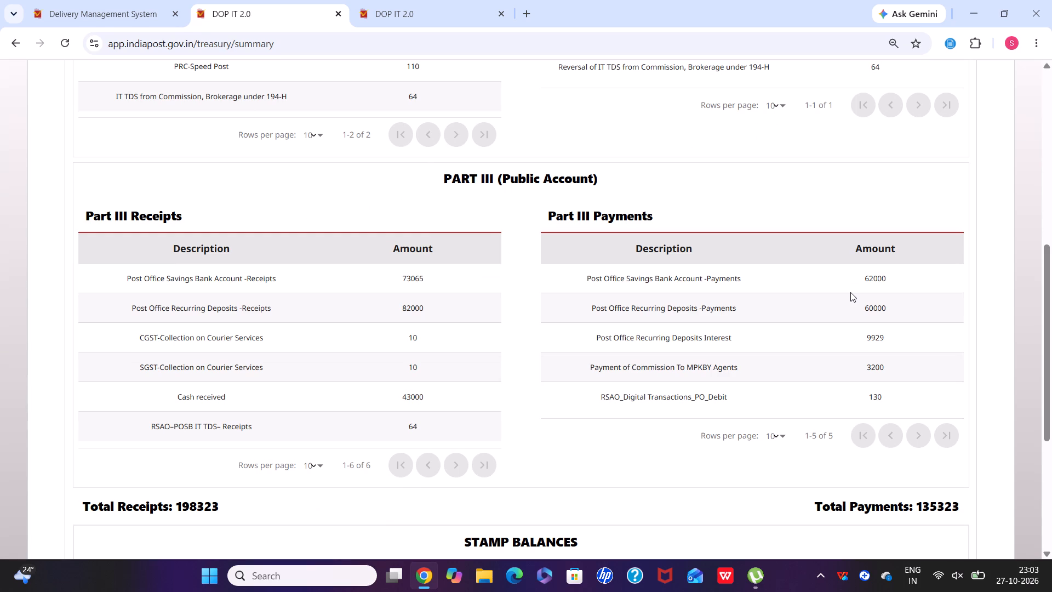
{"action": "scroll", "coordinate": [850, 292], "scroll_direction": "up", "scroll_amount": 3}
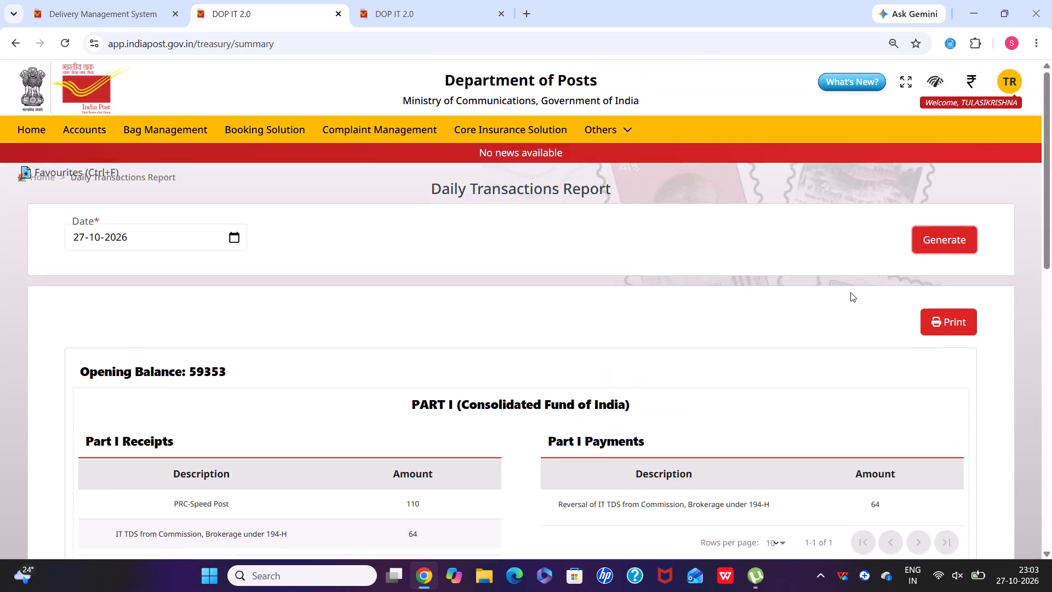
{"action": "scroll", "coordinate": [850, 292], "scroll_direction": "down", "scroll_amount": 5}
{"action": "scroll", "coordinate": [725, 316], "scroll_direction": "up", "scroll_amount": 5}
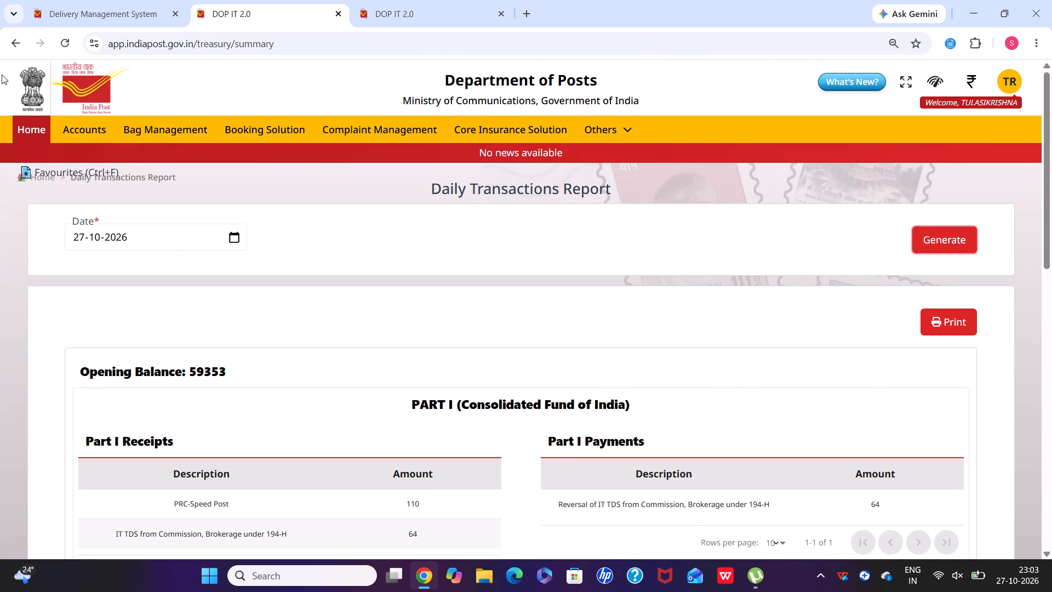
{"action": "left_click", "coordinate": [10, 44]}
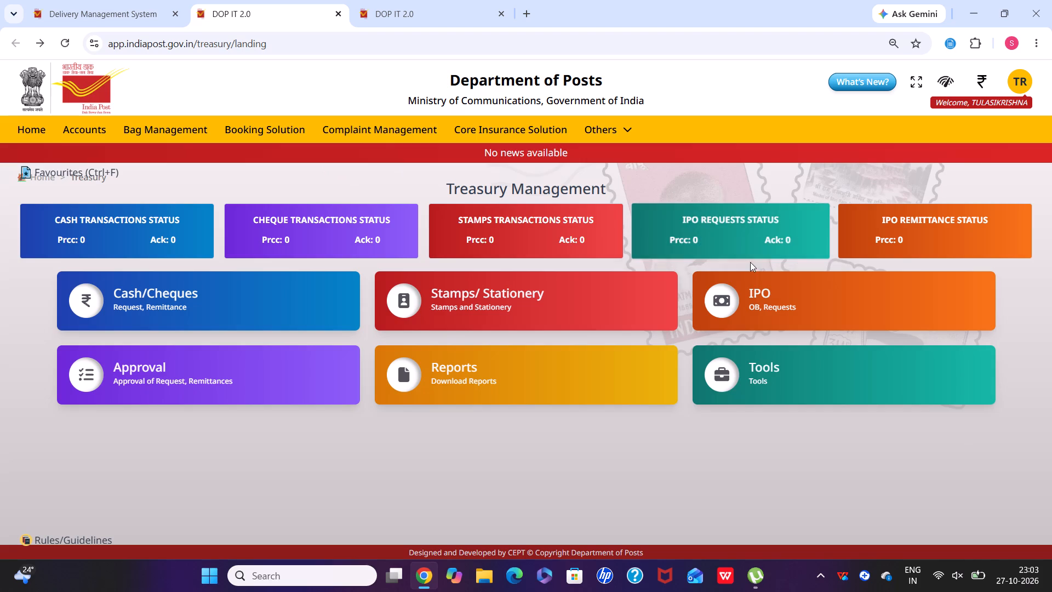
Check Mismatch Transactions in the Treasury tools again and return to the Treasury page.
{"action": "left_click", "coordinate": [763, 358]}
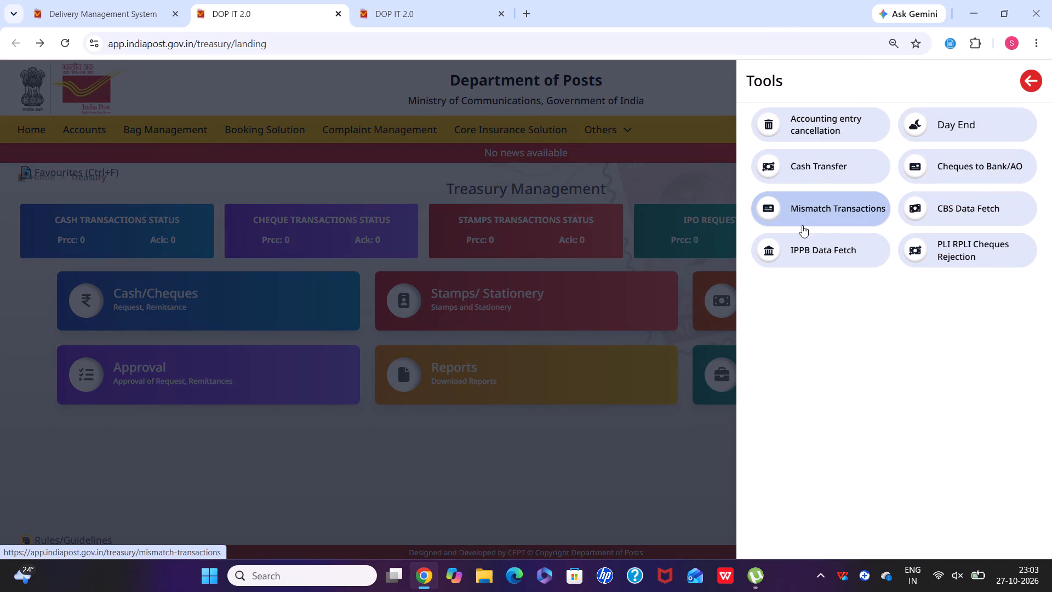
{"action": "left_click", "coordinate": [805, 207]}
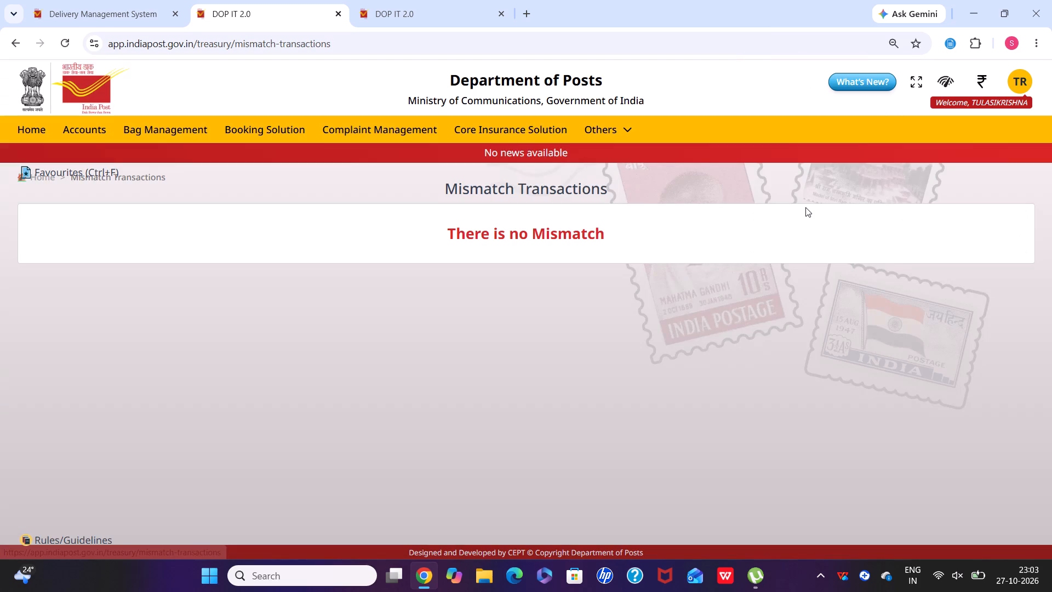
{"action": "left_click", "coordinate": [15, 39]}
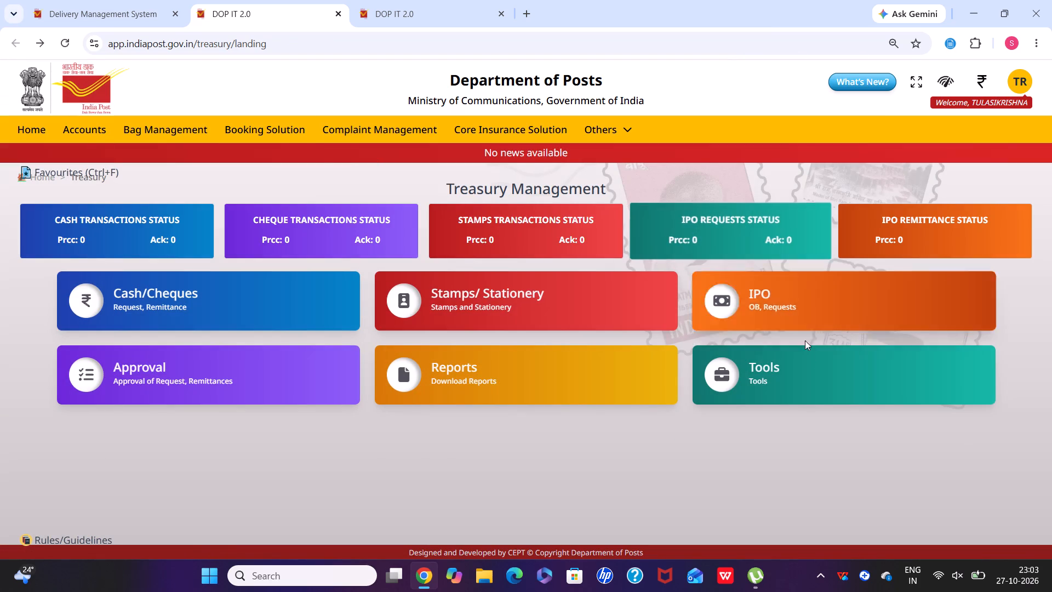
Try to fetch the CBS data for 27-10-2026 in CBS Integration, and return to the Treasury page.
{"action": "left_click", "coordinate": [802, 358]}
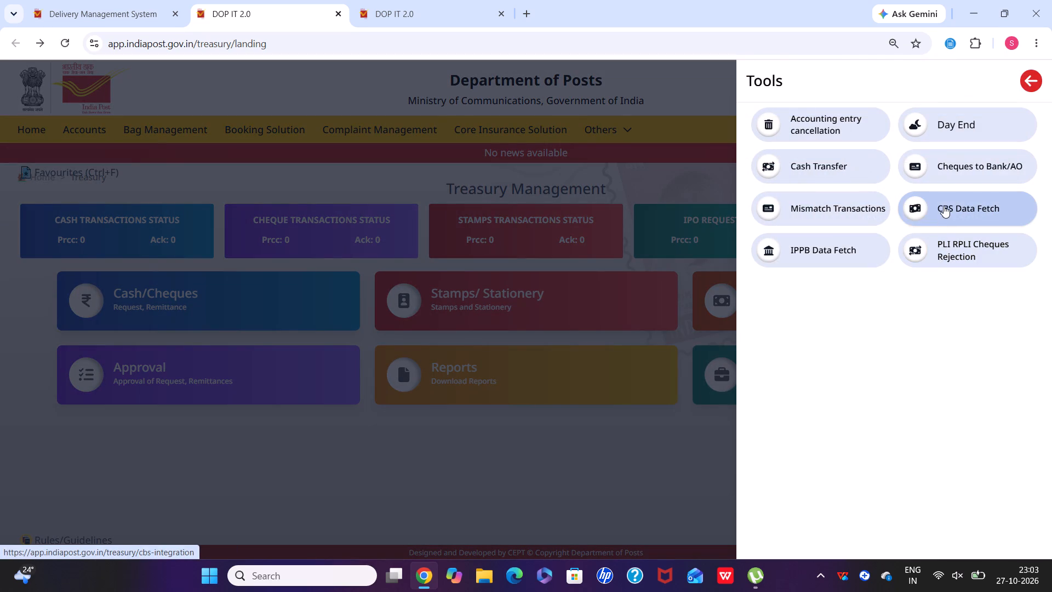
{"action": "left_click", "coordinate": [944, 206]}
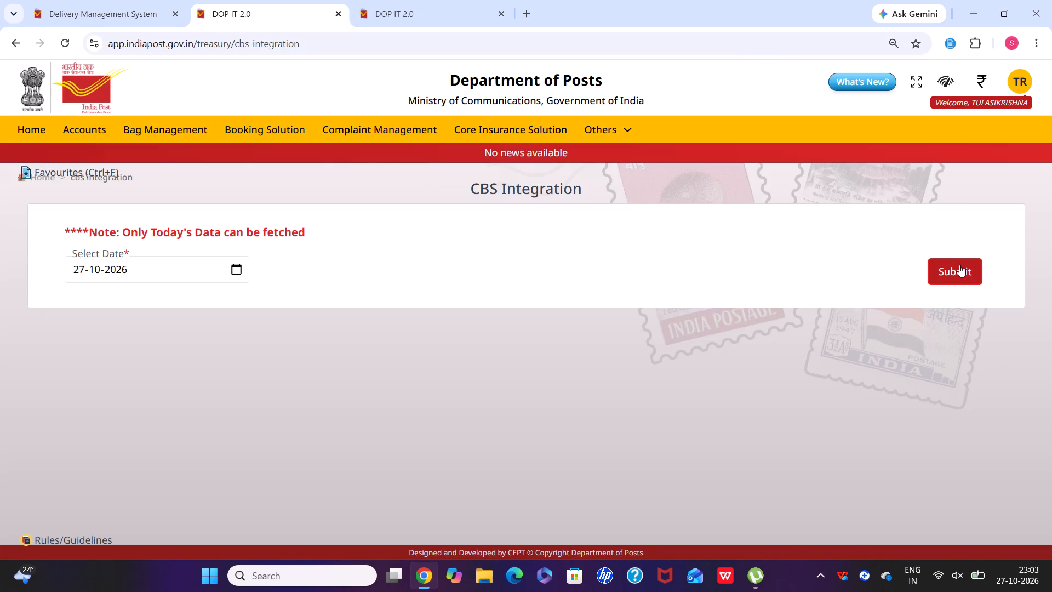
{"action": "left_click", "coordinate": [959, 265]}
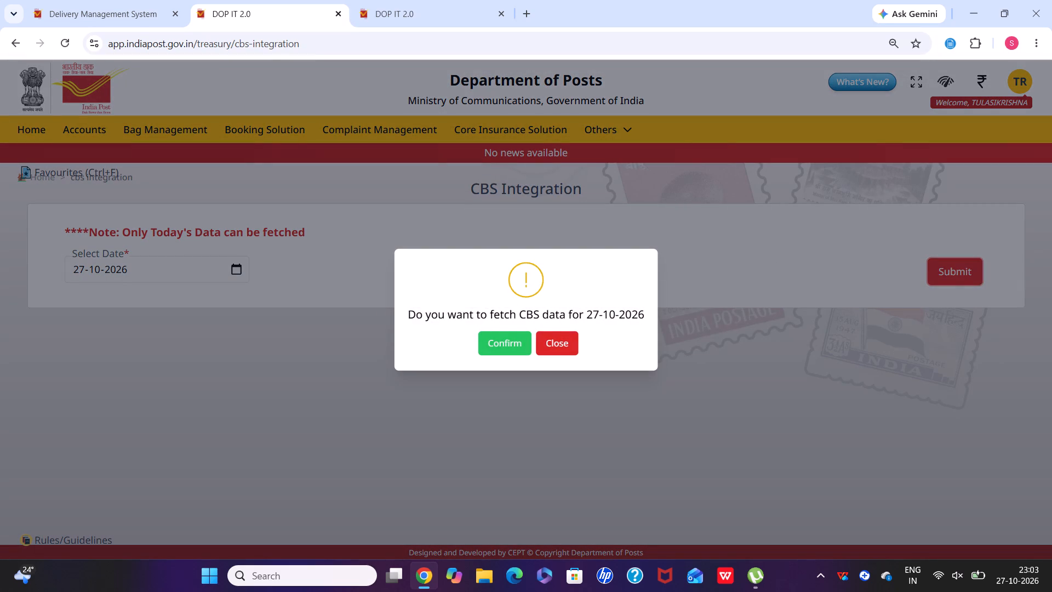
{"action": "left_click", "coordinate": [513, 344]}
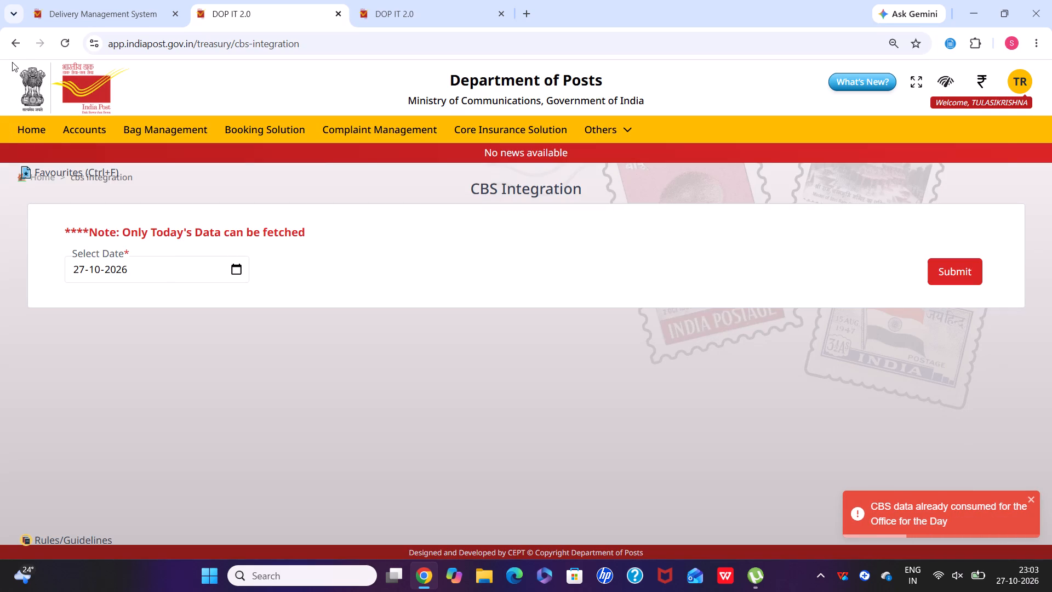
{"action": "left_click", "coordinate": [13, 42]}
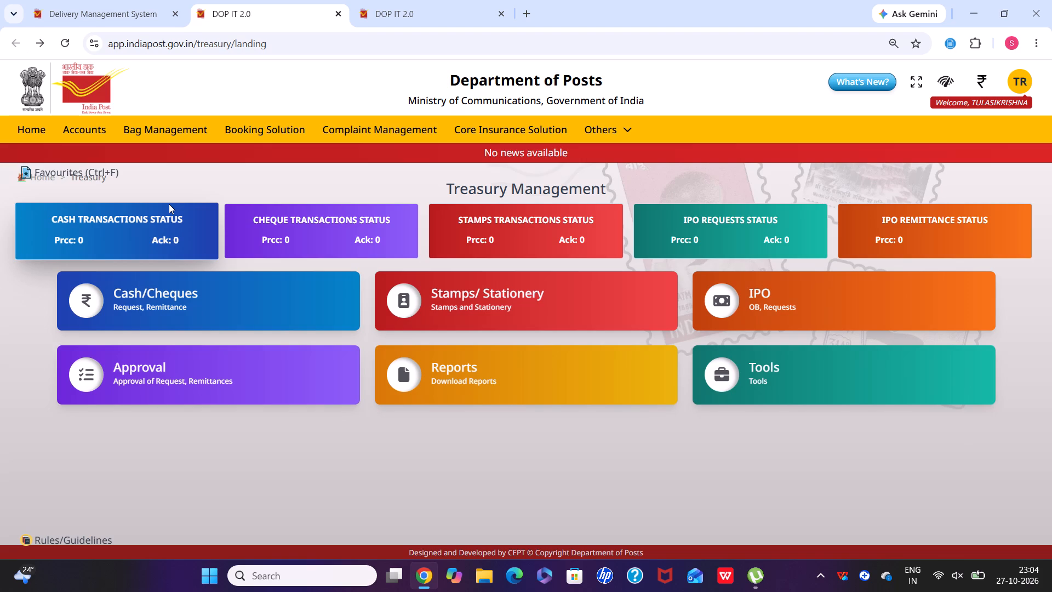
Perform and confirm the treasury Day End for 27-10-2026.
{"action": "left_click", "coordinate": [774, 379]}
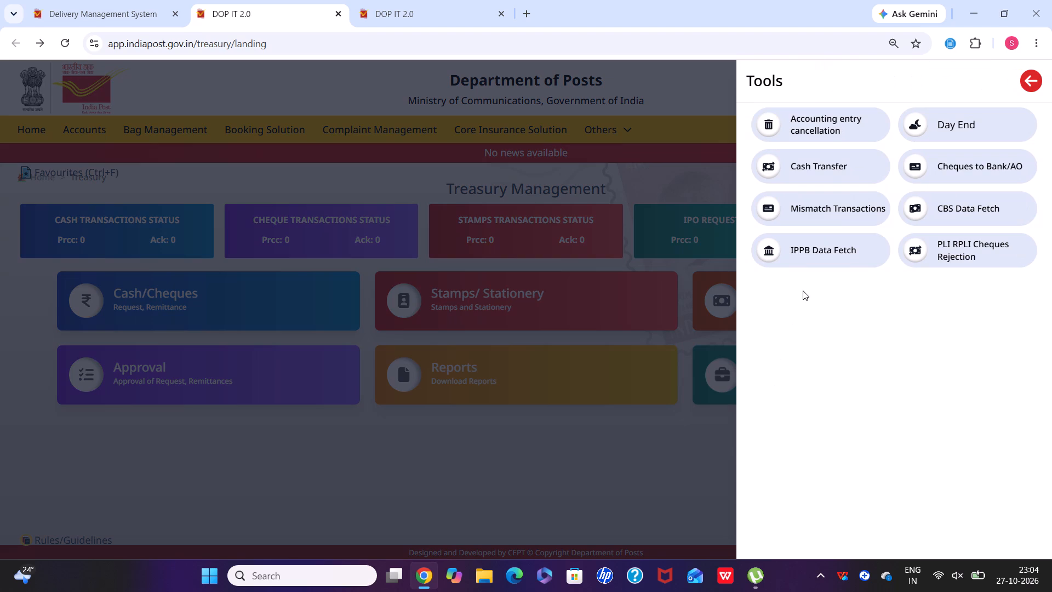
{"action": "left_click", "coordinate": [974, 128]}
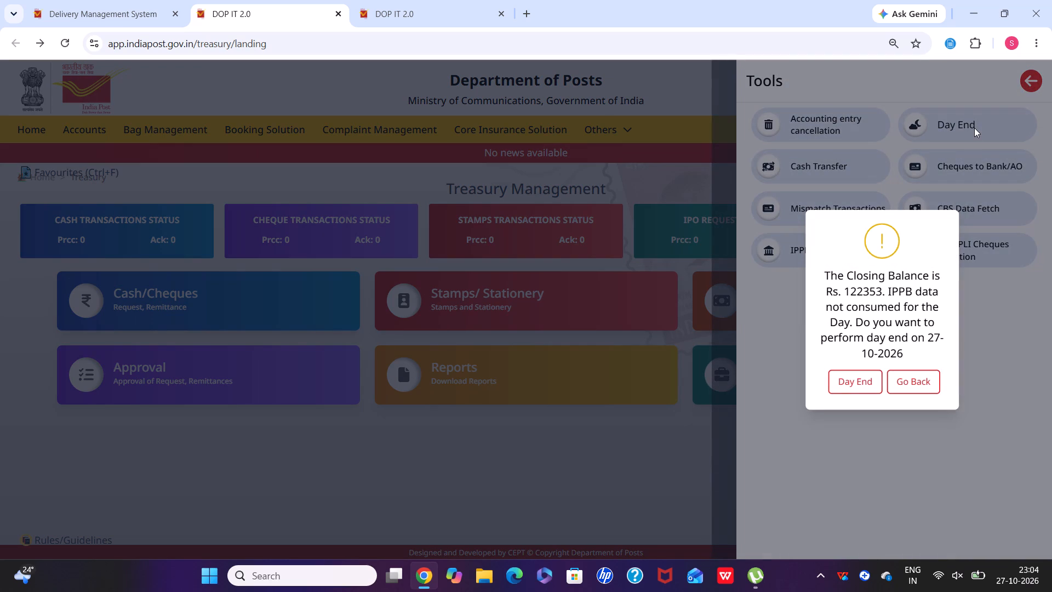
{"action": "left_click", "coordinate": [850, 382]}
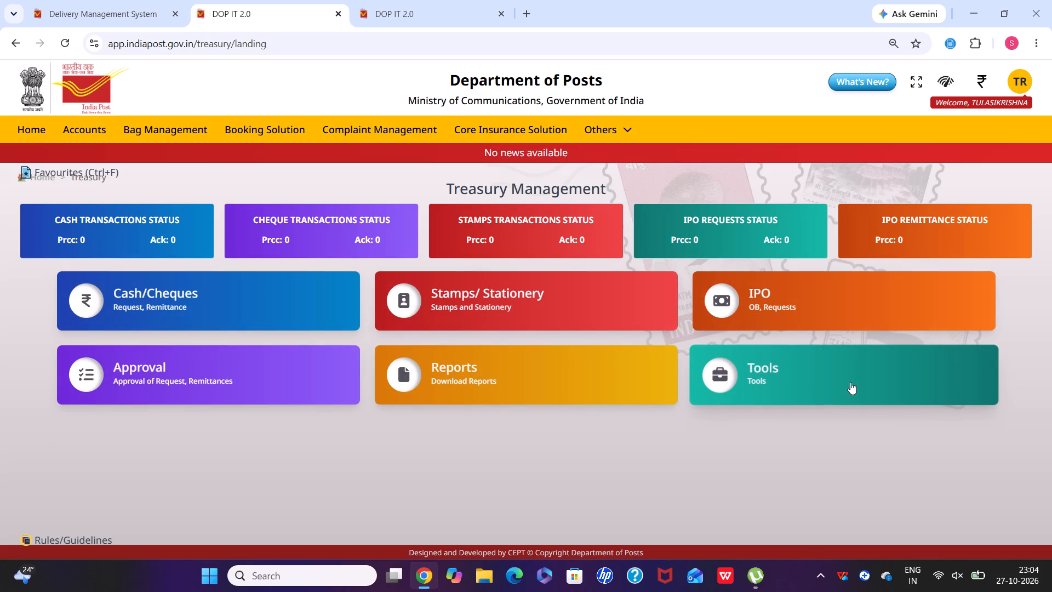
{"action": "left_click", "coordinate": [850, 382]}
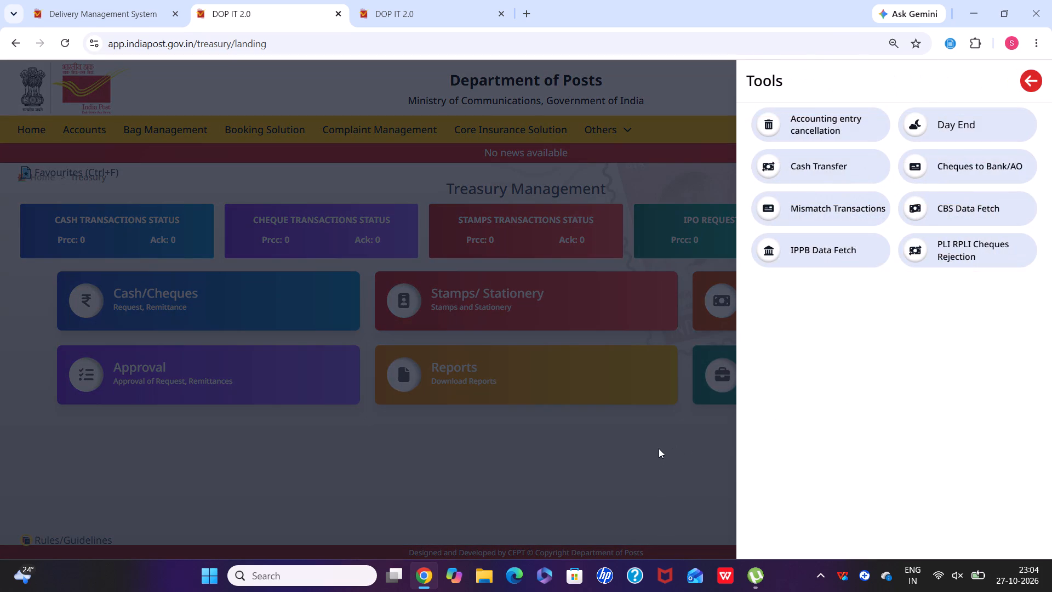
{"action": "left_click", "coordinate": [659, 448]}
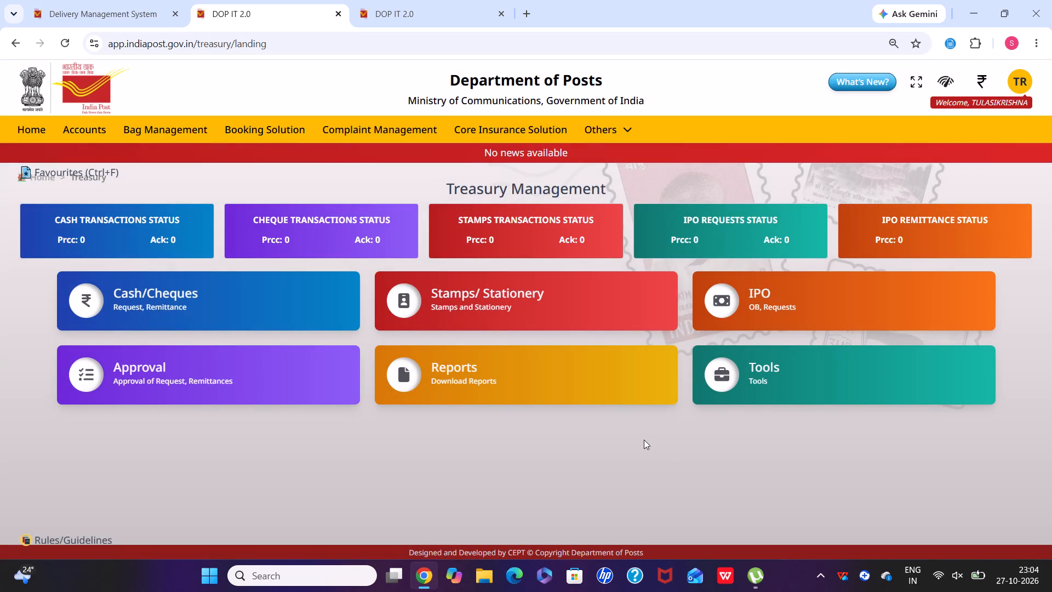
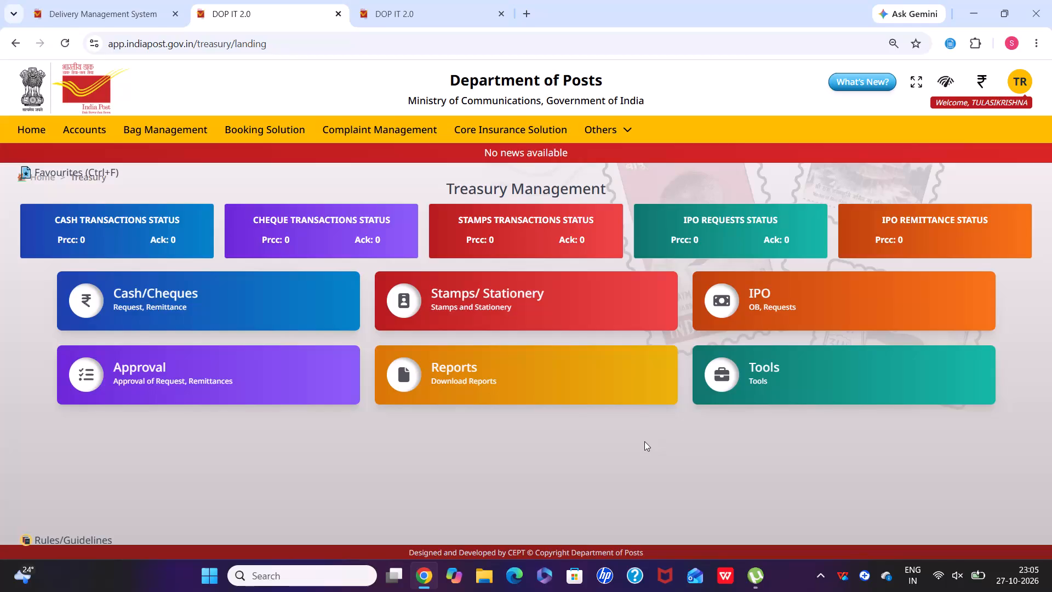
Try Day End in the Treasury tools again, and reopen the Treasury page to check which tools it offers.
{"action": "left_click", "coordinate": [644, 441]}
{"action": "left_click", "coordinate": [751, 376]}
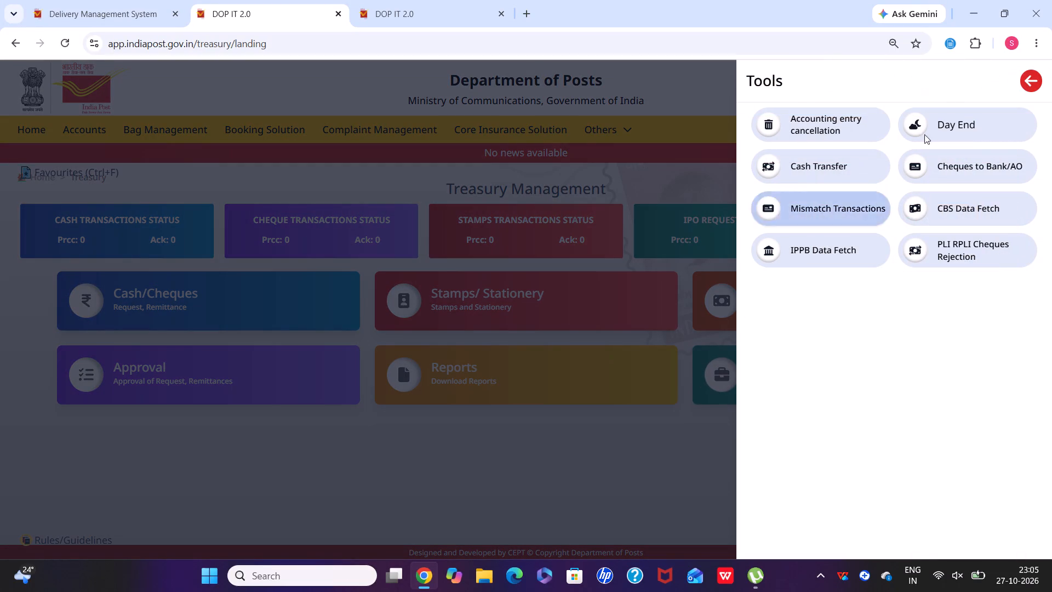
{"action": "left_click", "coordinate": [968, 132]}
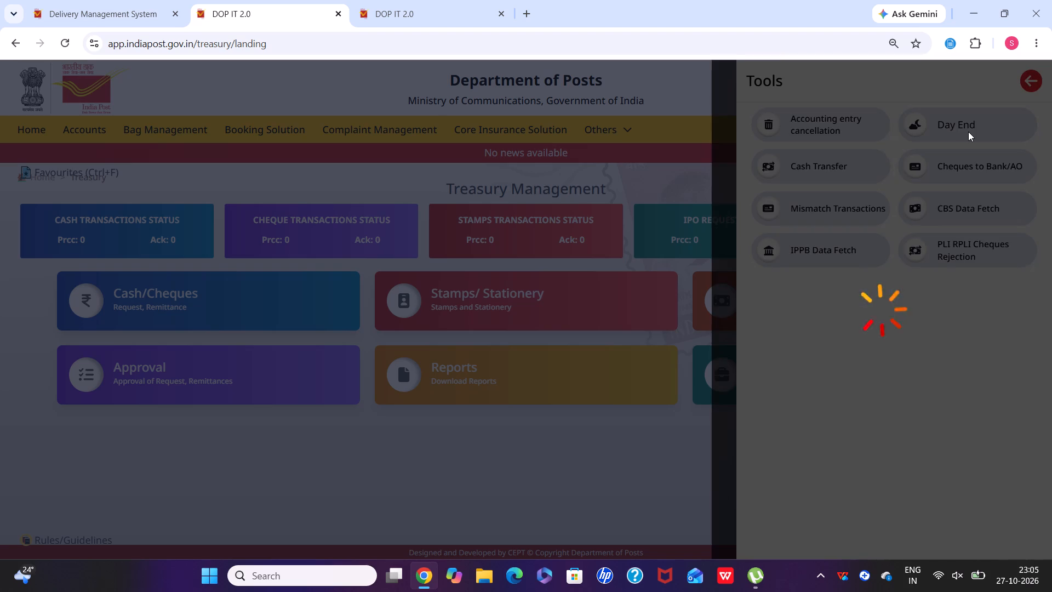
{"action": "left_click", "coordinate": [878, 380]}
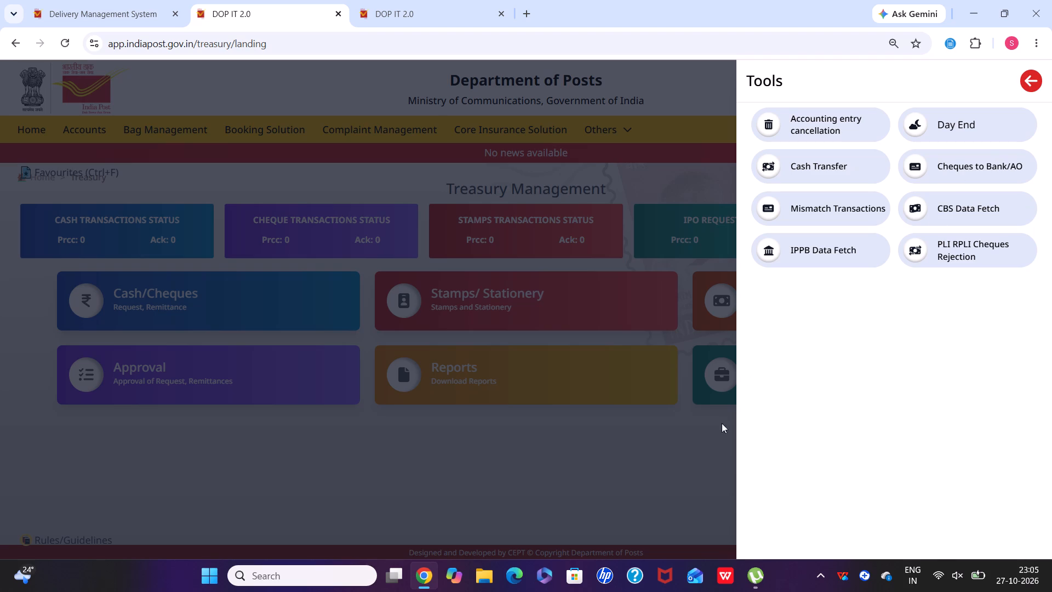
{"action": "left_click", "coordinate": [607, 438]}
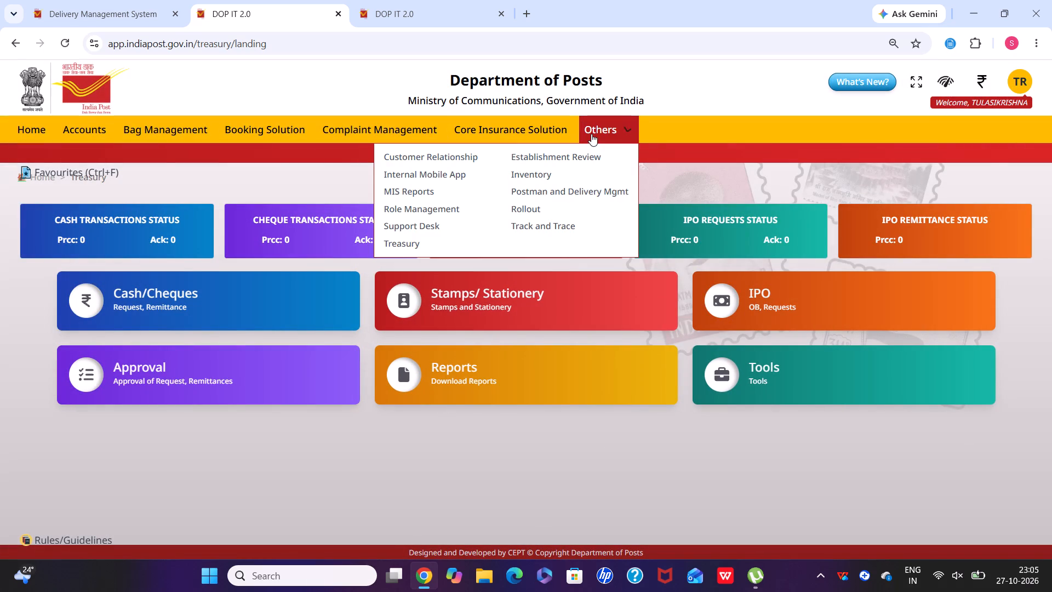
{"action": "left_click", "coordinate": [411, 243]}
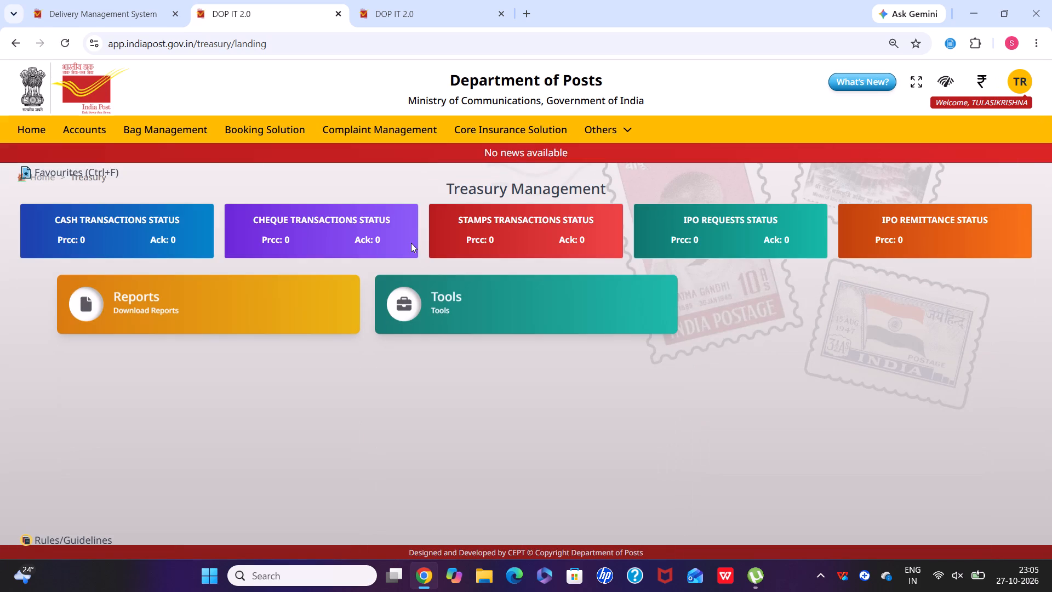
{"action": "left_click", "coordinate": [432, 287]}
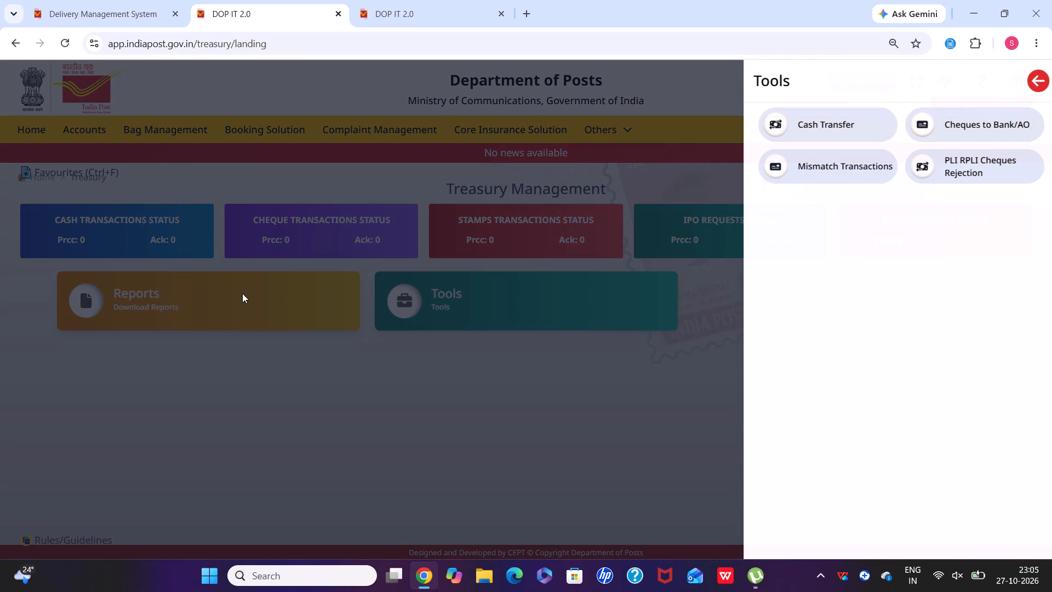
{"action": "left_click", "coordinate": [242, 293]}
Generate the Treasurer's Cash Book (TCB) report for 27-10-2026 from the Treasury's accounting reports.
{"action": "left_click", "coordinate": [242, 293]}
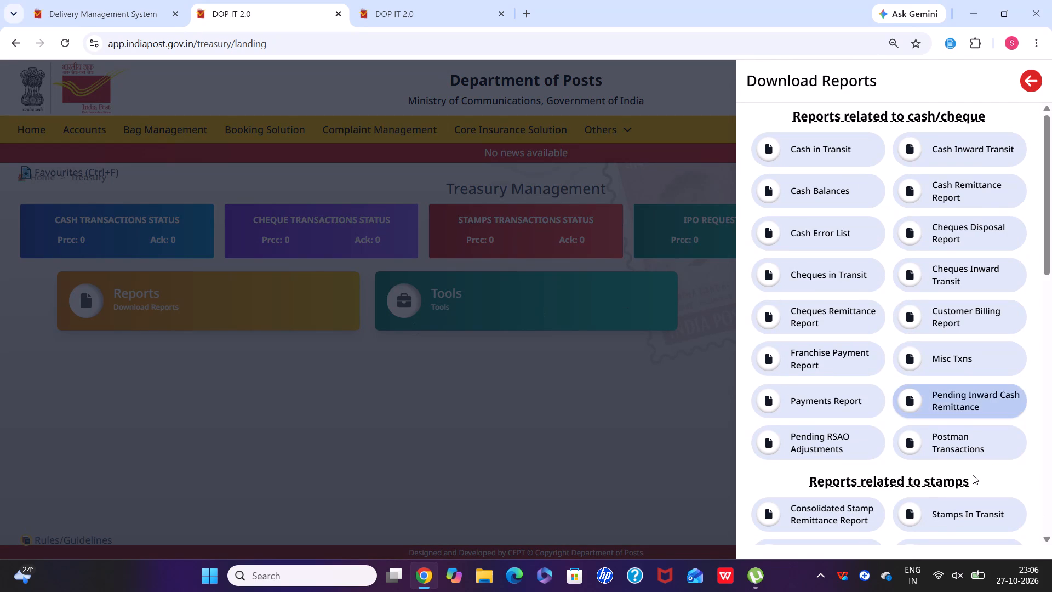
{"action": "scroll", "coordinate": [973, 475], "scroll_direction": "down", "scroll_amount": 6}
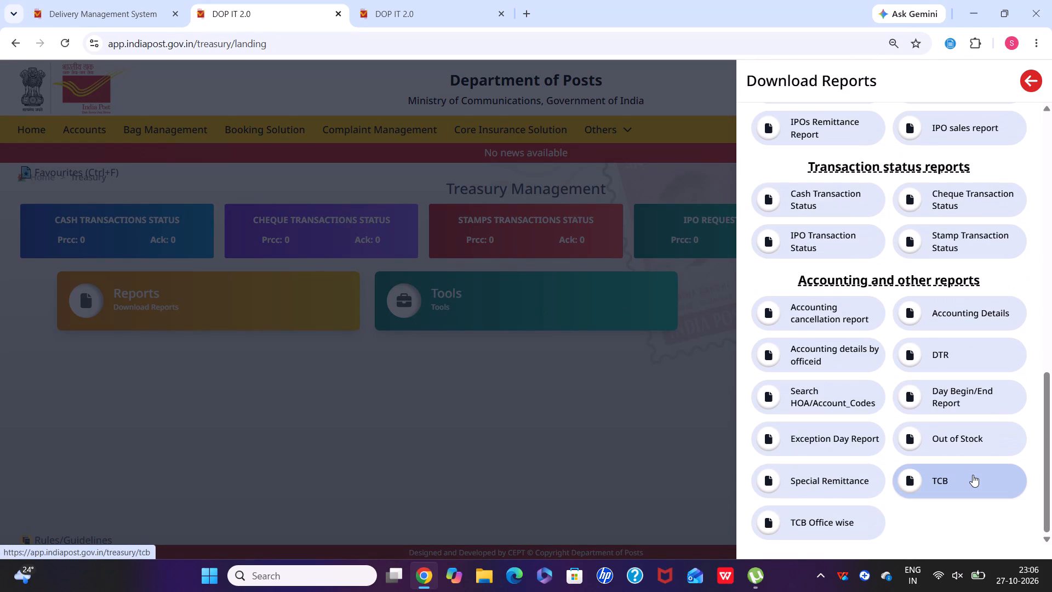
{"action": "left_click", "coordinate": [973, 475]}
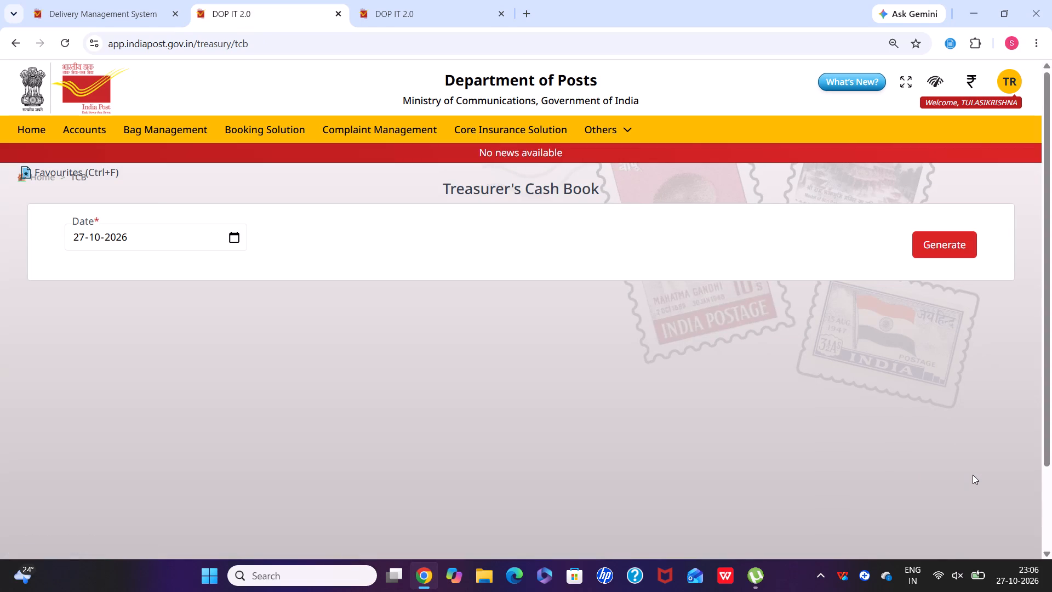
{"action": "left_click", "coordinate": [933, 247]}
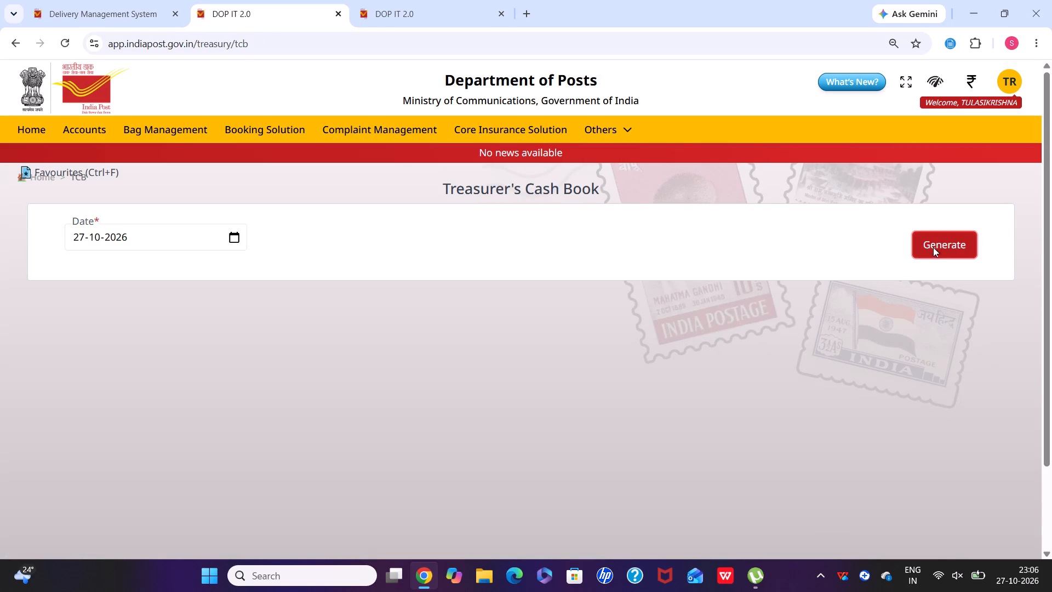
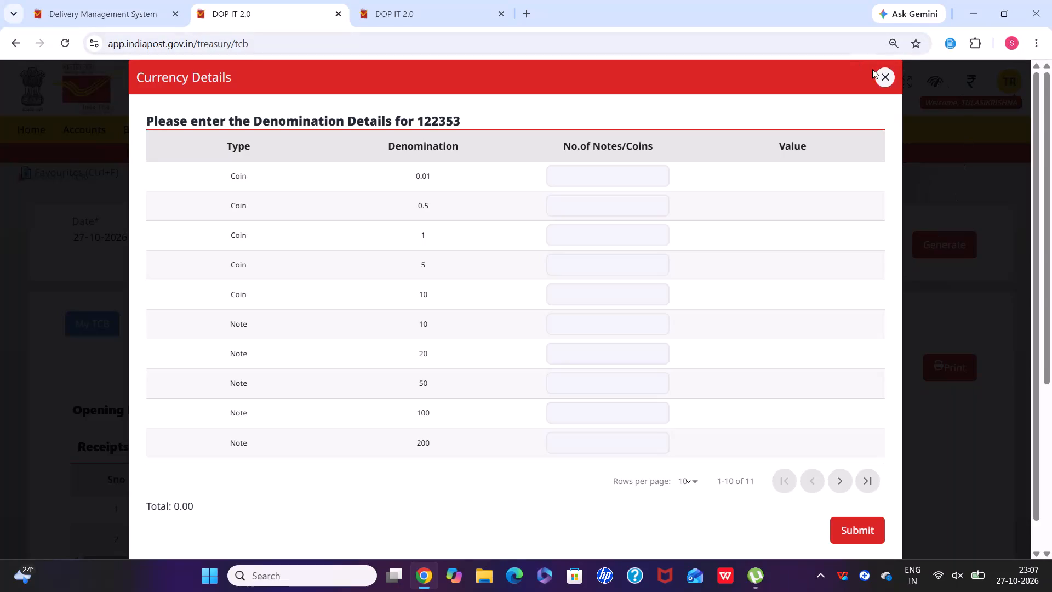
Dismiss the Currency Details form without entering any denominations and view the Treasurer's Cash Book for 27-10-2026.
{"action": "left_click", "coordinate": [889, 82]}
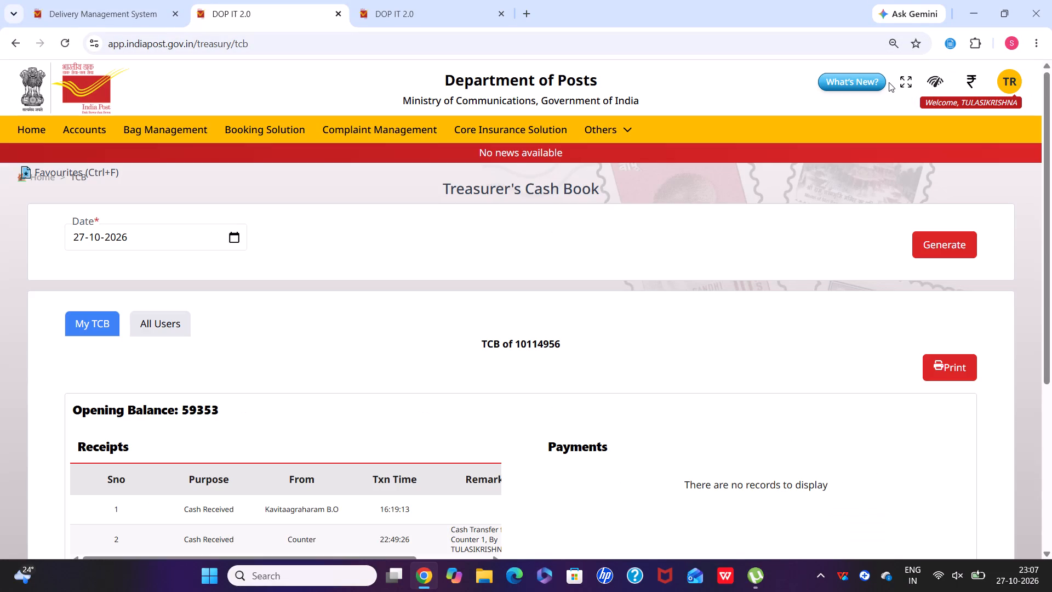
{"action": "scroll", "coordinate": [895, 0], "scroll_direction": "down", "scroll_amount": 5}
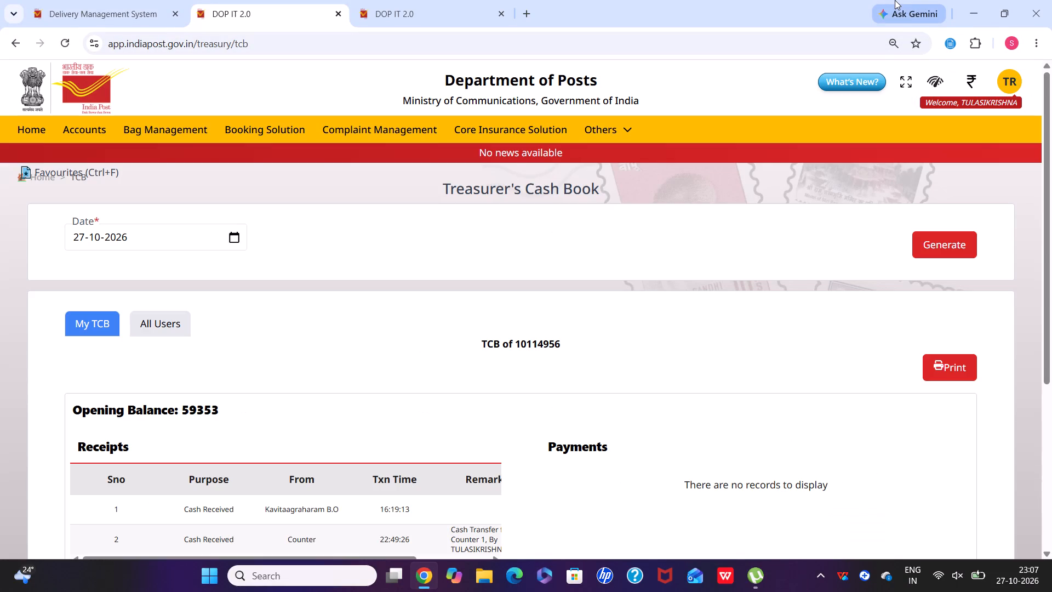
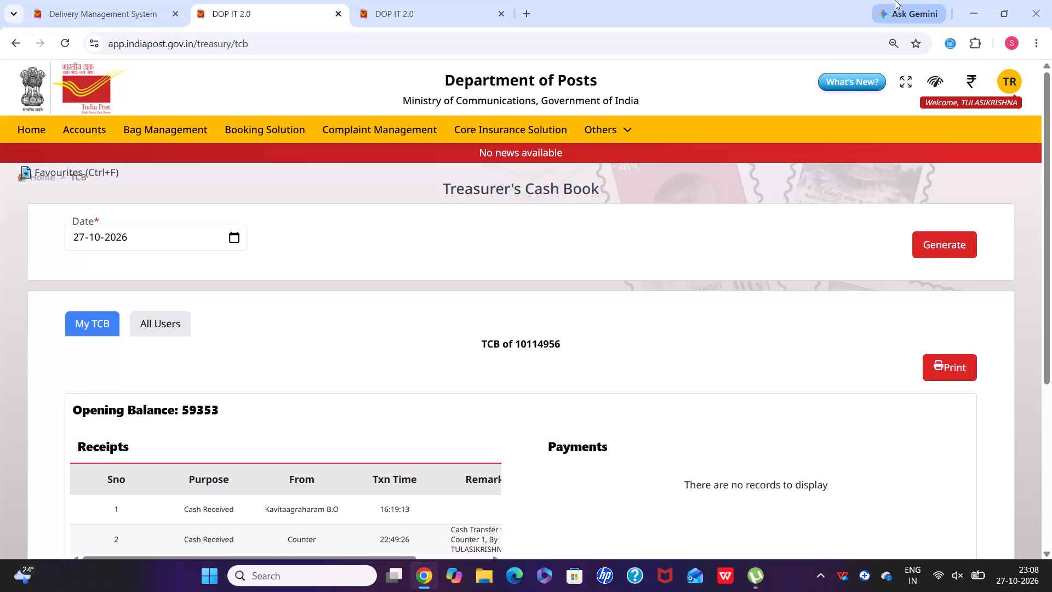
Examine the receipts in the Treasurer's Cash Book, including their remarks and amounts, along with the payments and closing balance.
{"action": "scroll", "coordinate": [895, 0], "scroll_direction": "up", "scroll_amount": 1}
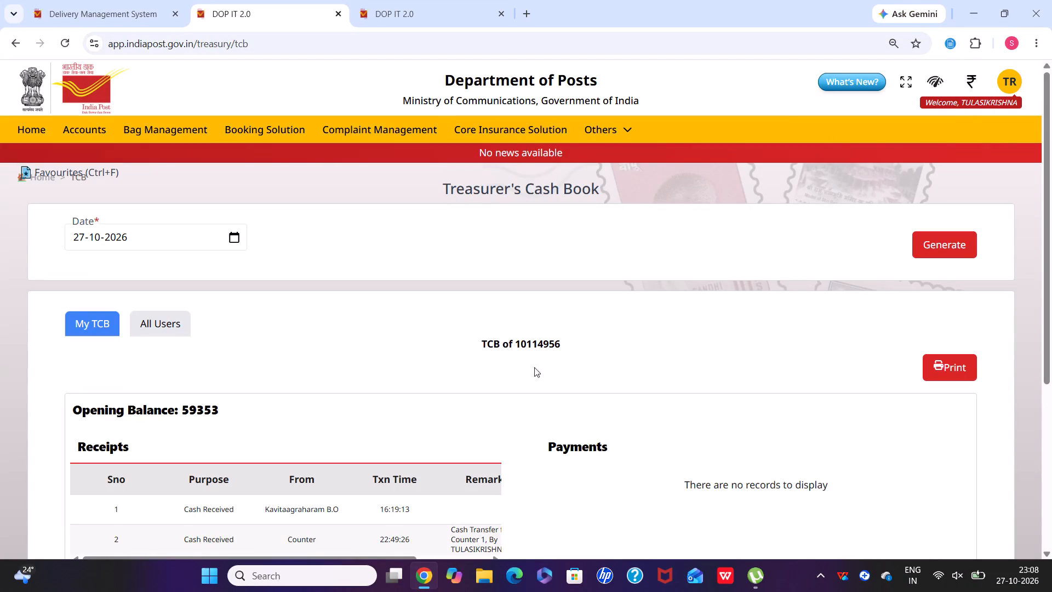
{"action": "scroll", "coordinate": [557, 377], "scroll_direction": "down", "scroll_amount": 3}
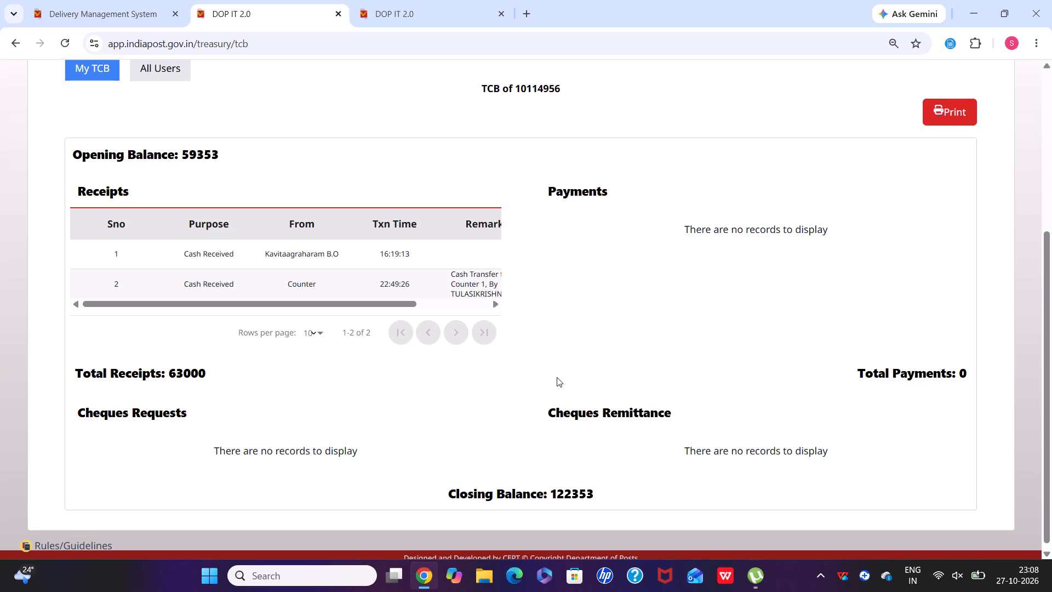
{"action": "triple_click", "coordinate": [493, 304]}
{"action": "triple_click", "coordinate": [493, 304]}
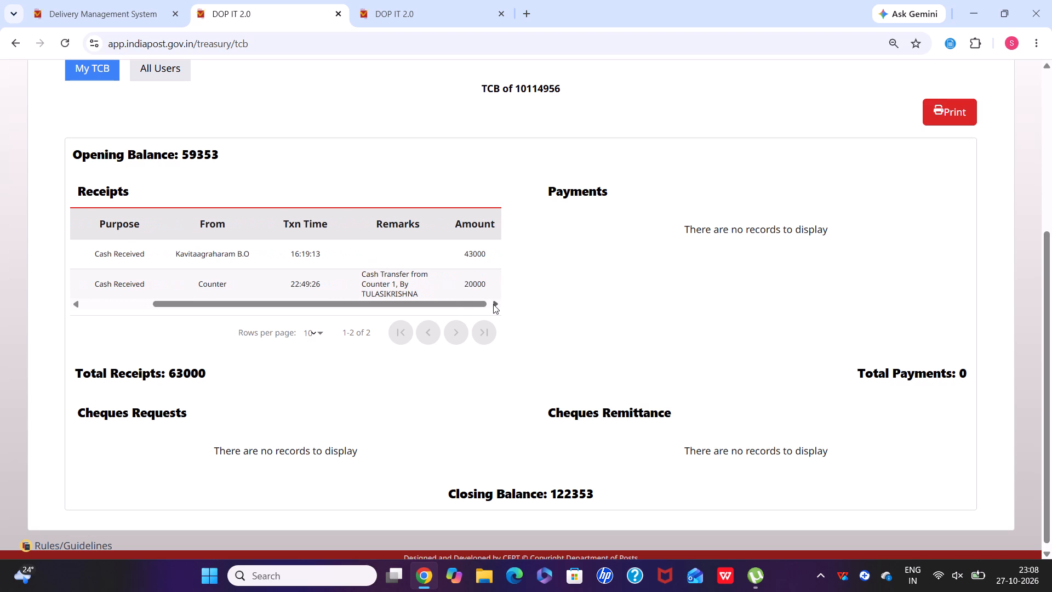
{"action": "double_click", "coordinate": [493, 304]}
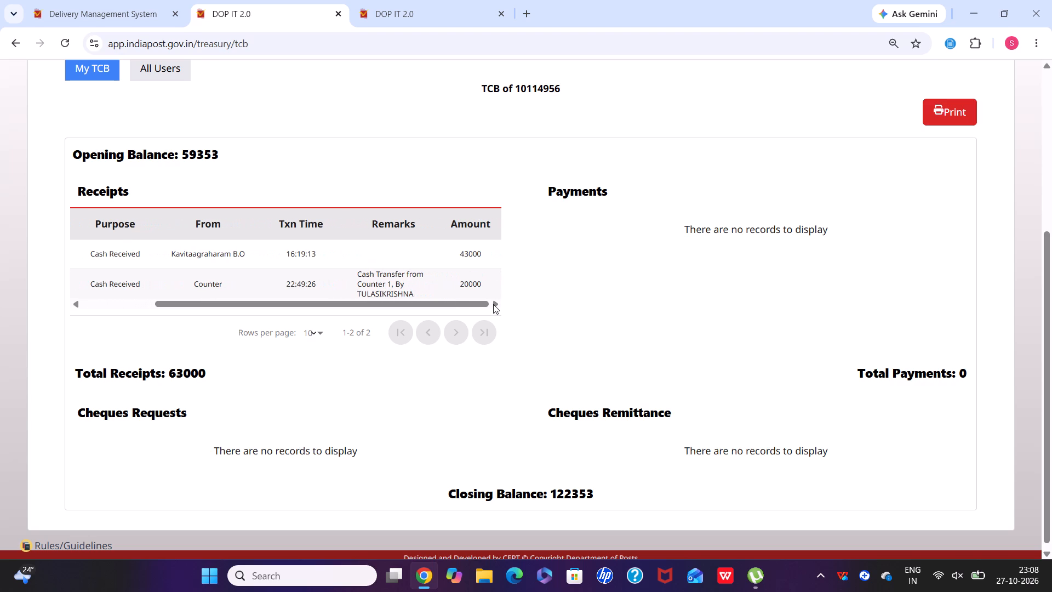
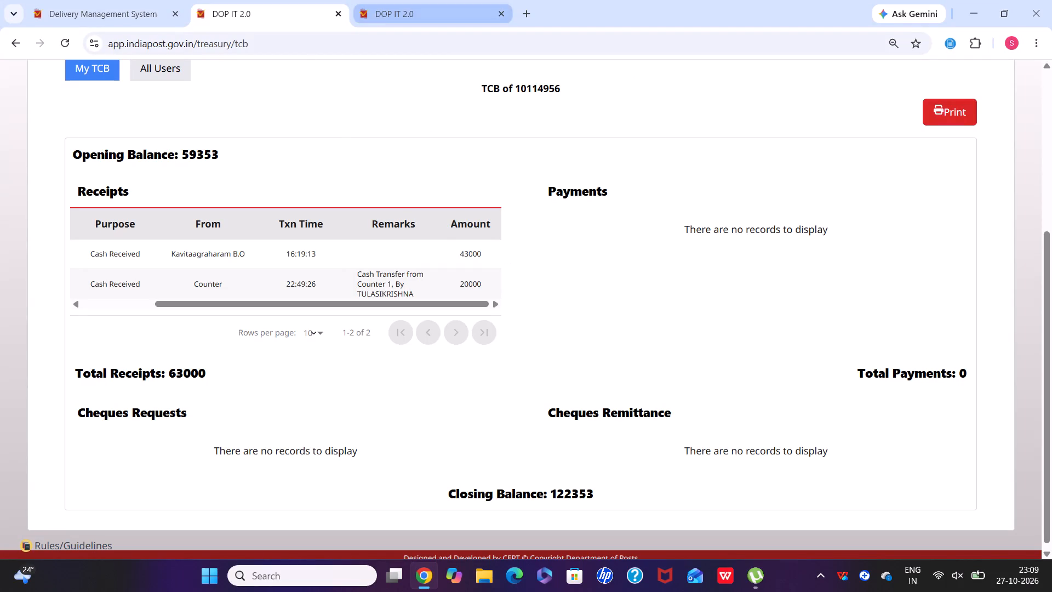
Return to the Delivery Management page and open the Bag Management module from there.
{"action": "left_click", "coordinate": [151, 15]}
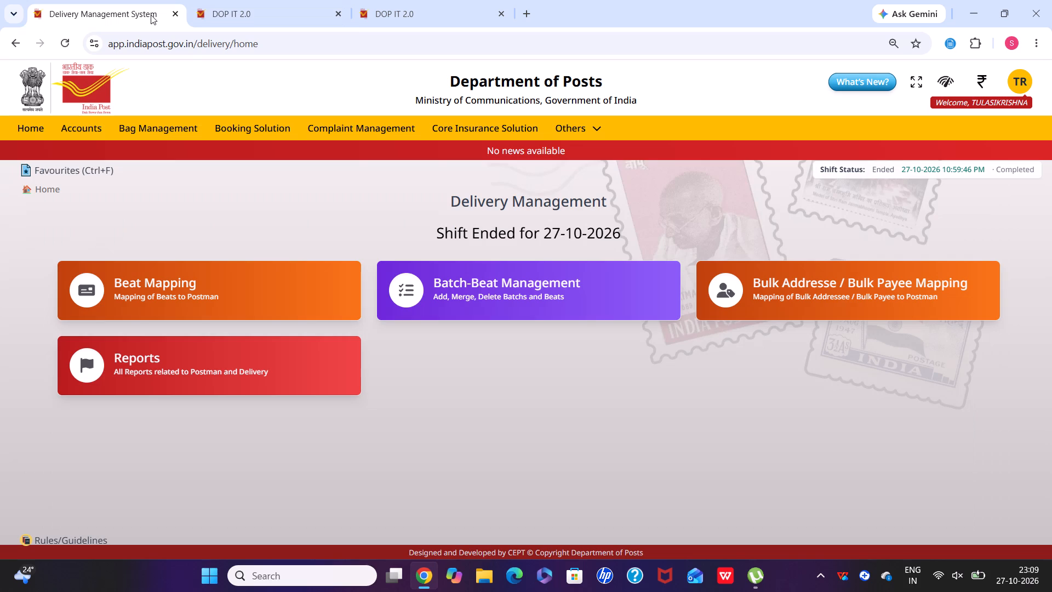
{"action": "left_click", "coordinate": [174, 128]}
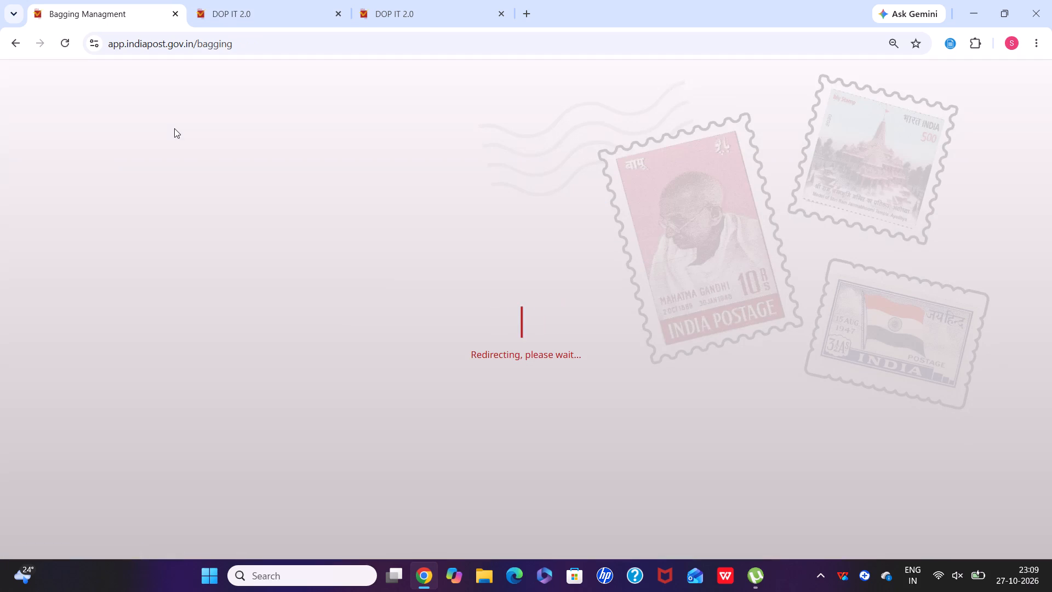